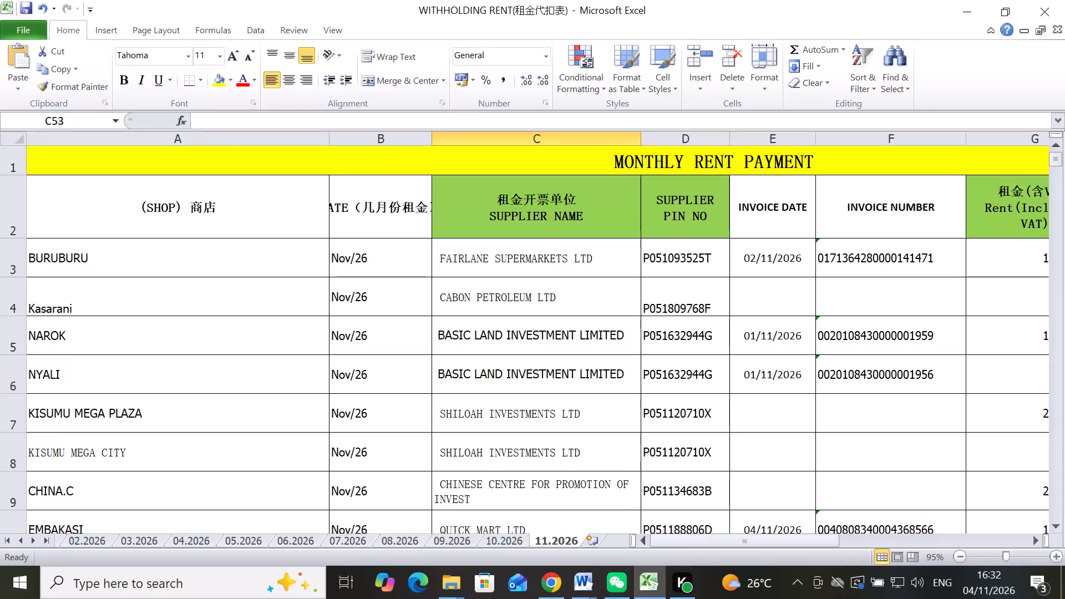
Save the withholding rent workbook.
{"action": "left_click", "coordinate": [22, 6]}
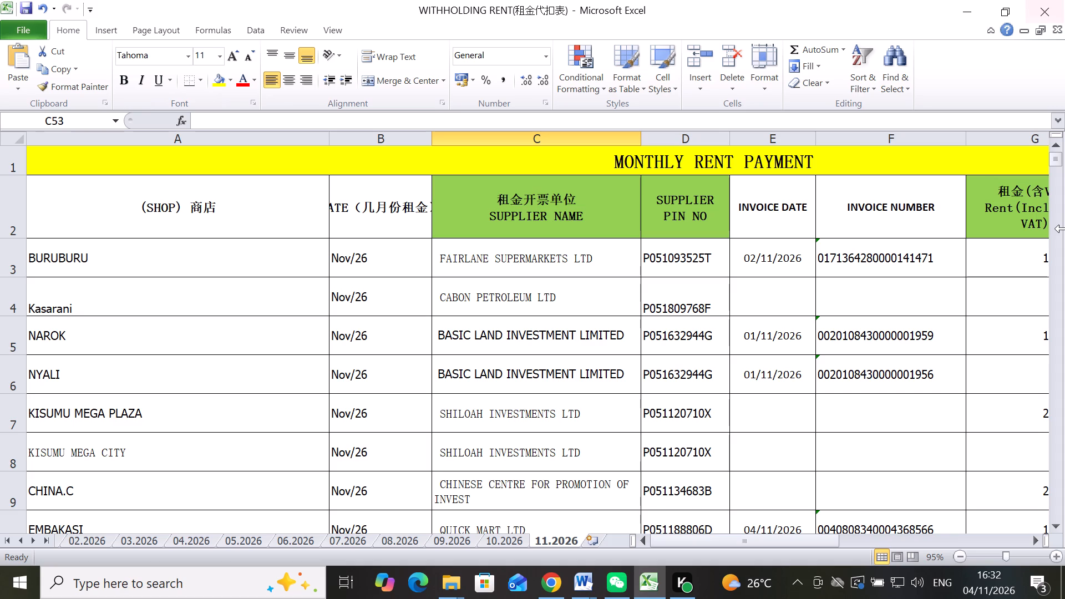
Review the EMBAKASI row on the 11.2026 sheet, checking its invoice number, rent amounts and remarks.
{"action": "scroll", "coordinate": [1064, 229], "scroll_direction": "down", "scroll_amount": 1}
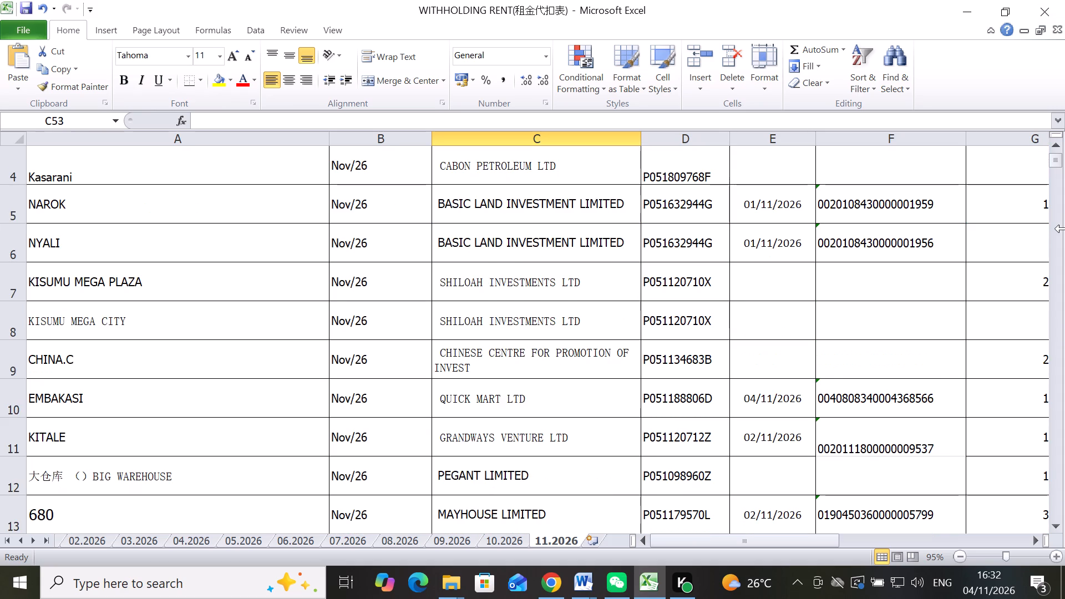
{"action": "left_click", "coordinate": [892, 387]}
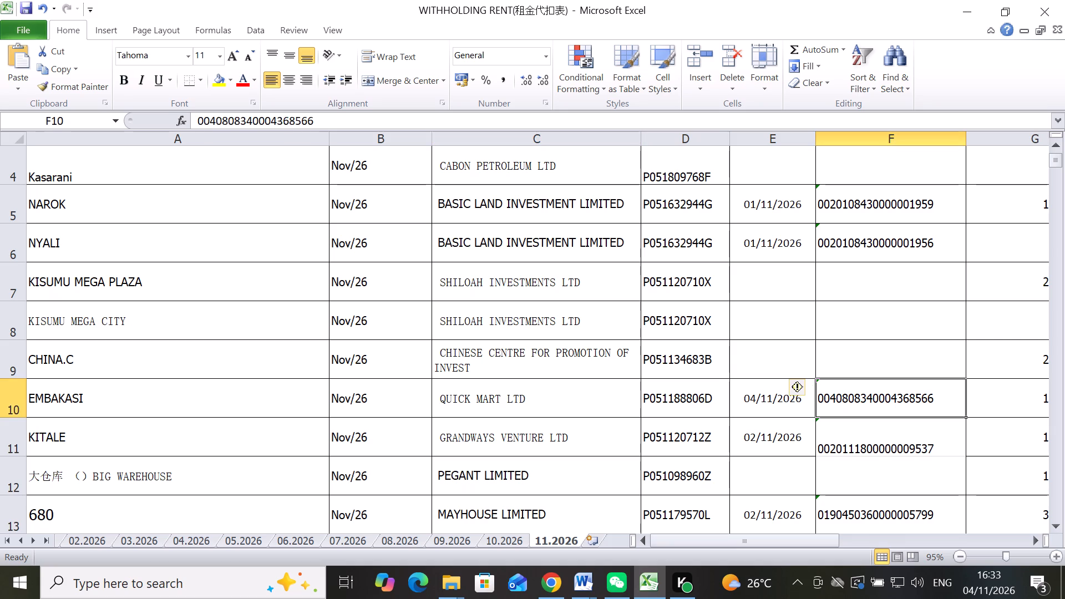
{"action": "scroll", "coordinate": [892, 387], "scroll_direction": "left", "scroll_amount": 5}
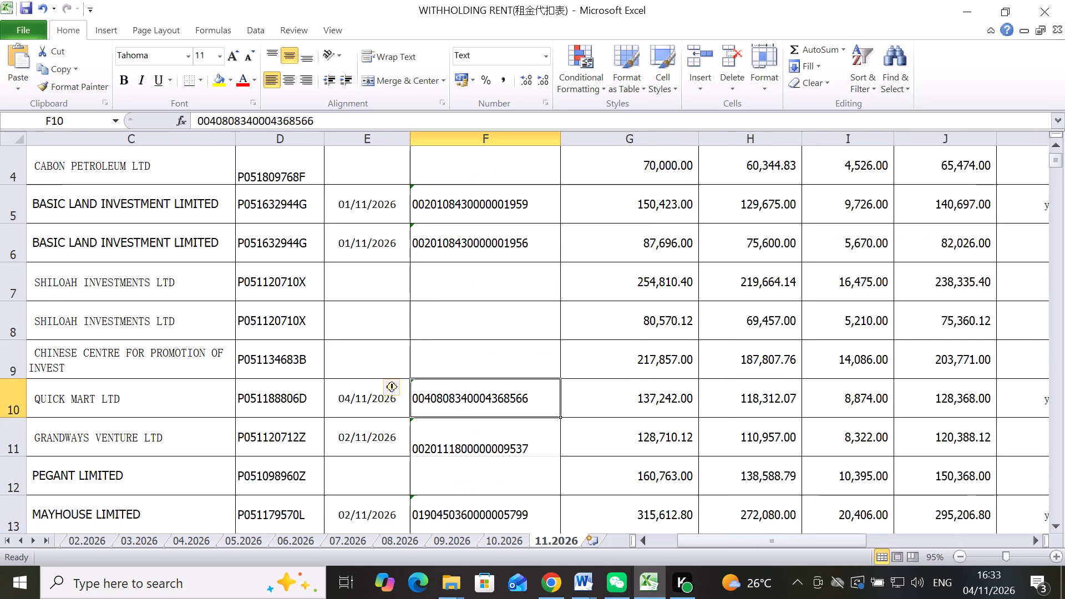
{"action": "left_click", "coordinate": [651, 400]}
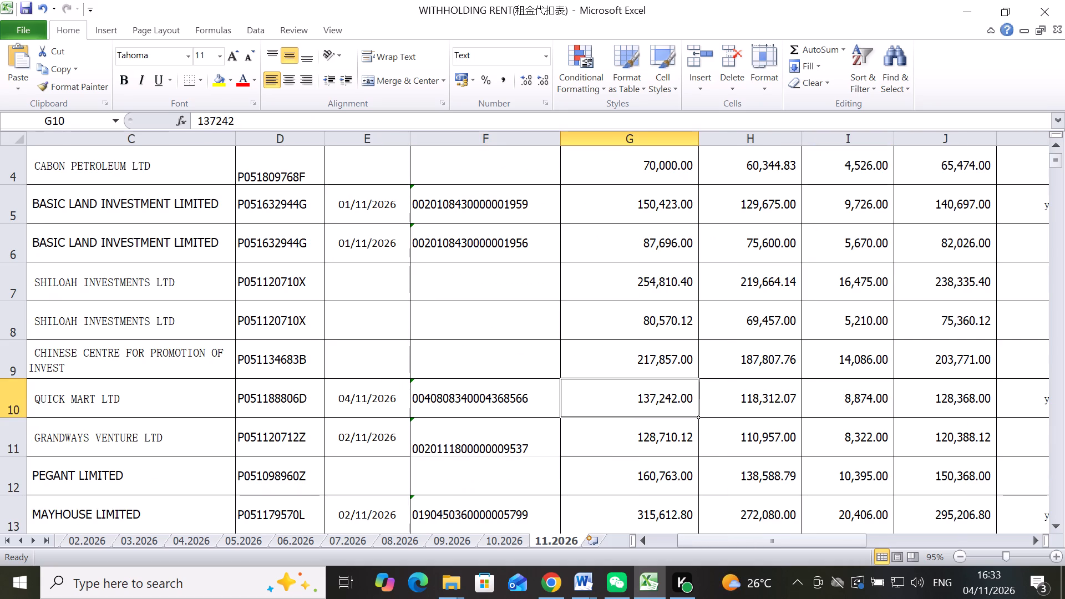
{"action": "left_click", "coordinate": [965, 400]}
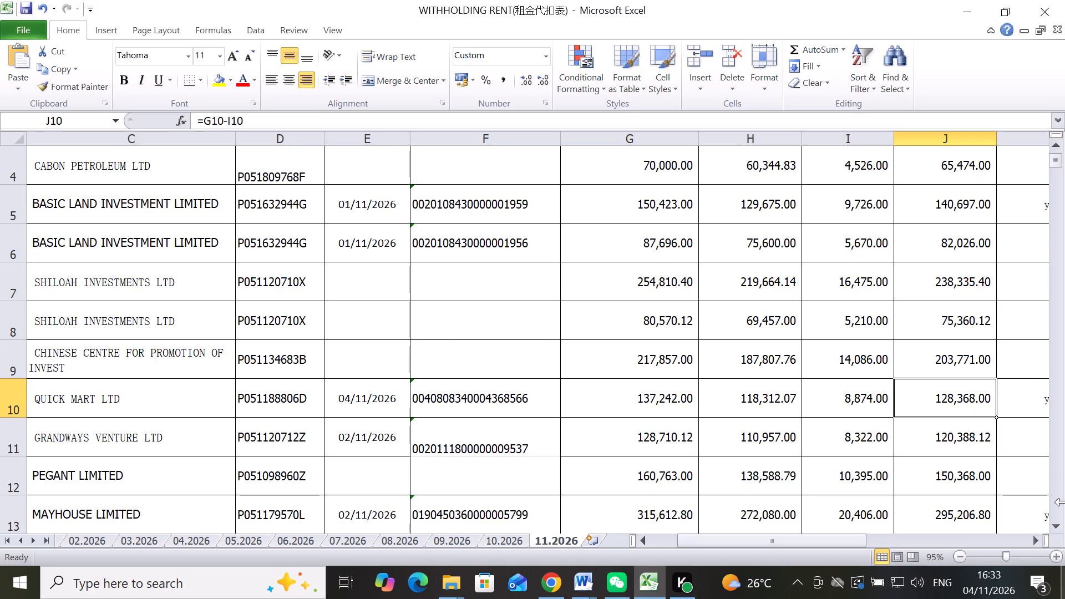
{"action": "triple_click", "coordinate": [1033, 541]}
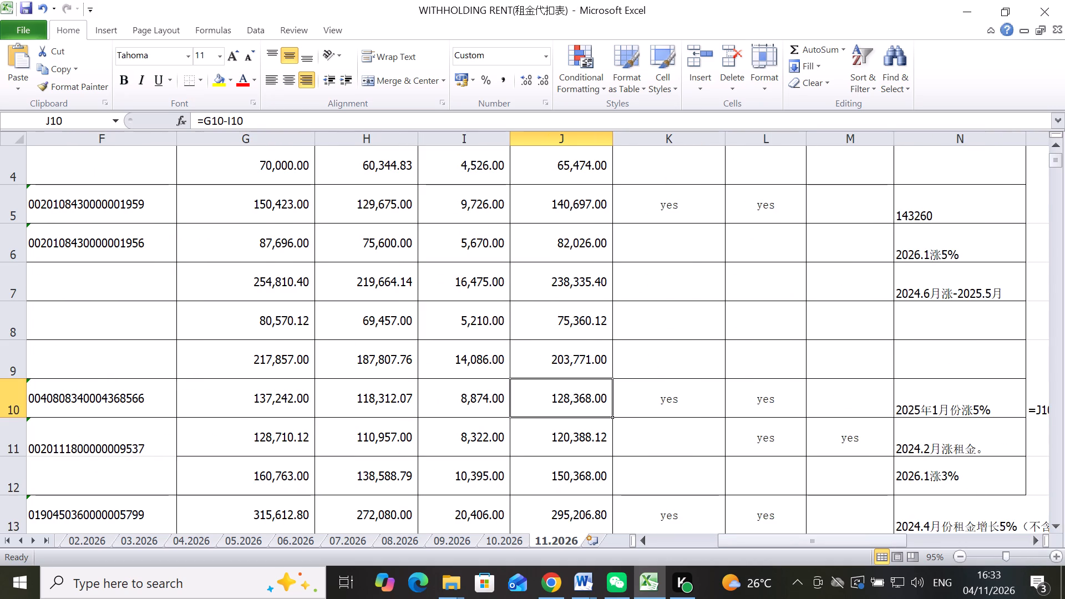
{"action": "left_click", "coordinate": [950, 370]}
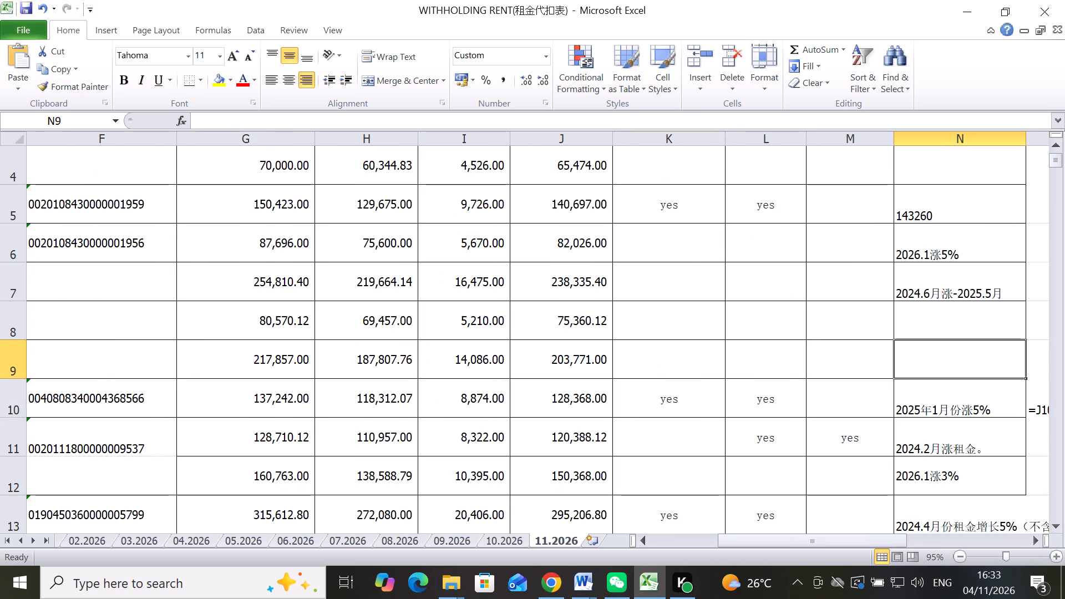
{"action": "key", "text": "minus"}
{"action": "key", "text": "BackSpace"}
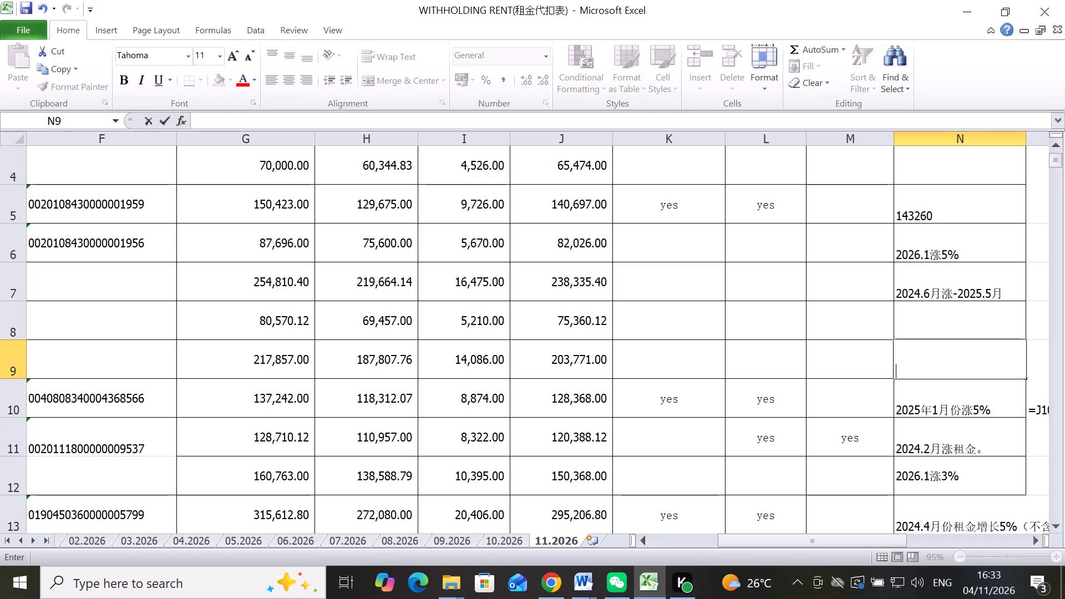
{"action": "left_click", "coordinate": [602, 403]}
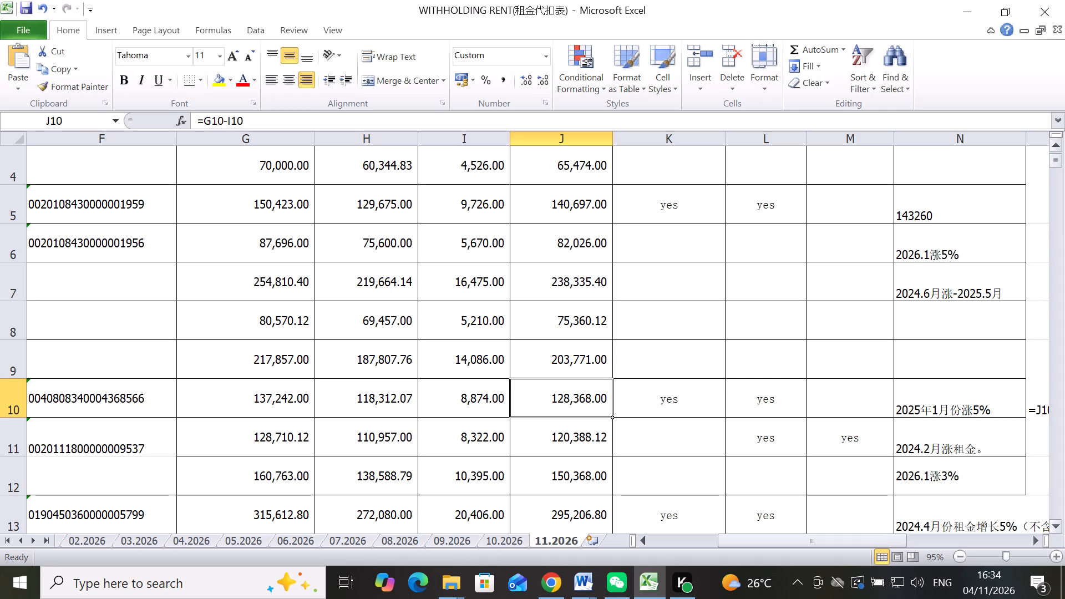
Examine the service charge and electricity list below the rent tables on the 10.2026 sheet, including the villa vista electricity entry.
{"action": "left_click", "coordinate": [495, 542]}
{"action": "scroll", "coordinate": [271, 469], "scroll_direction": "down", "scroll_amount": 3}
{"action": "scroll", "coordinate": [223, 453], "scroll_direction": "down", "scroll_amount": 4}
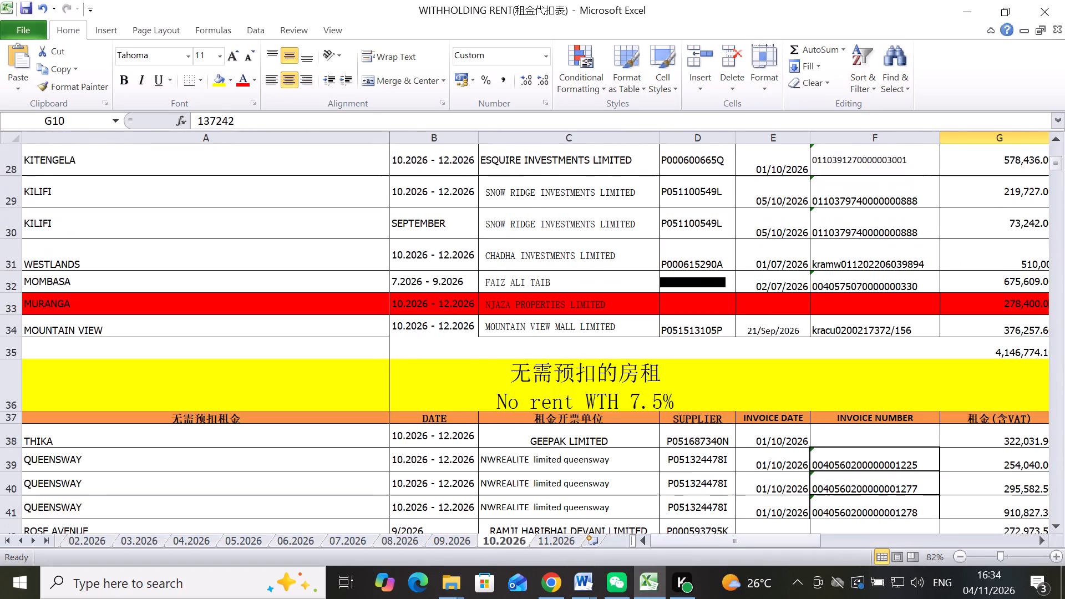
{"action": "scroll", "coordinate": [223, 453], "scroll_direction": "down", "scroll_amount": 7}
{"action": "scroll", "coordinate": [223, 453], "scroll_direction": "up", "scroll_amount": 1}
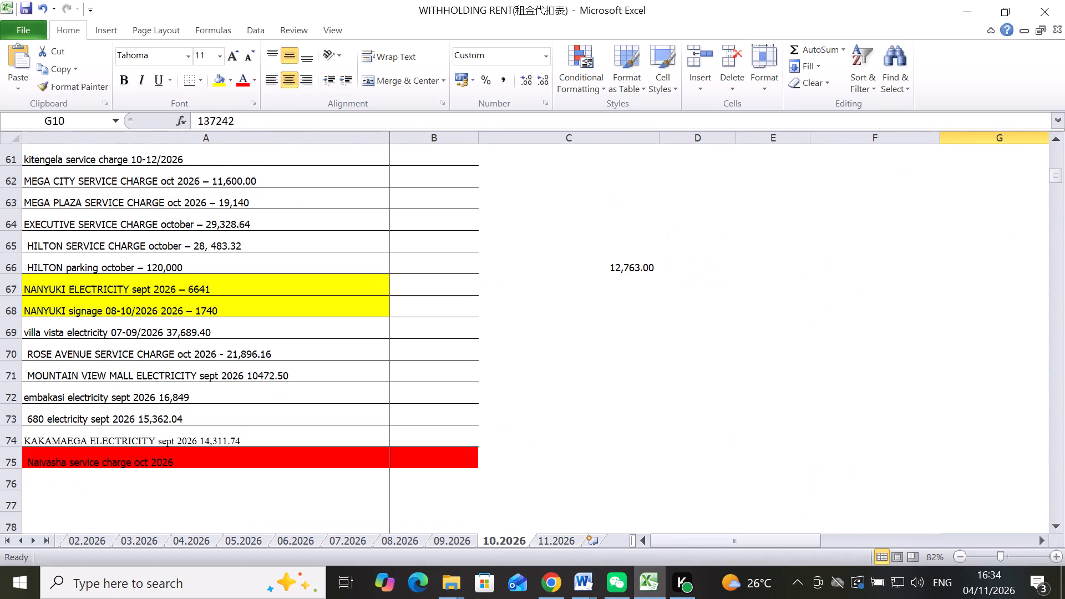
{"action": "left_click", "coordinate": [90, 331]}
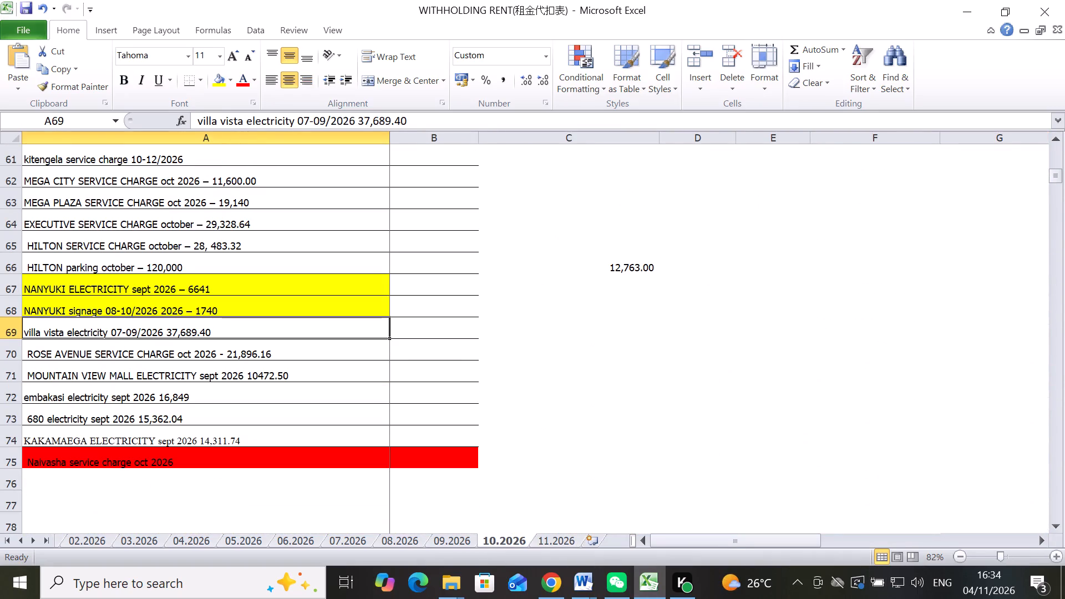
{"action": "left_click", "coordinate": [506, 307]}
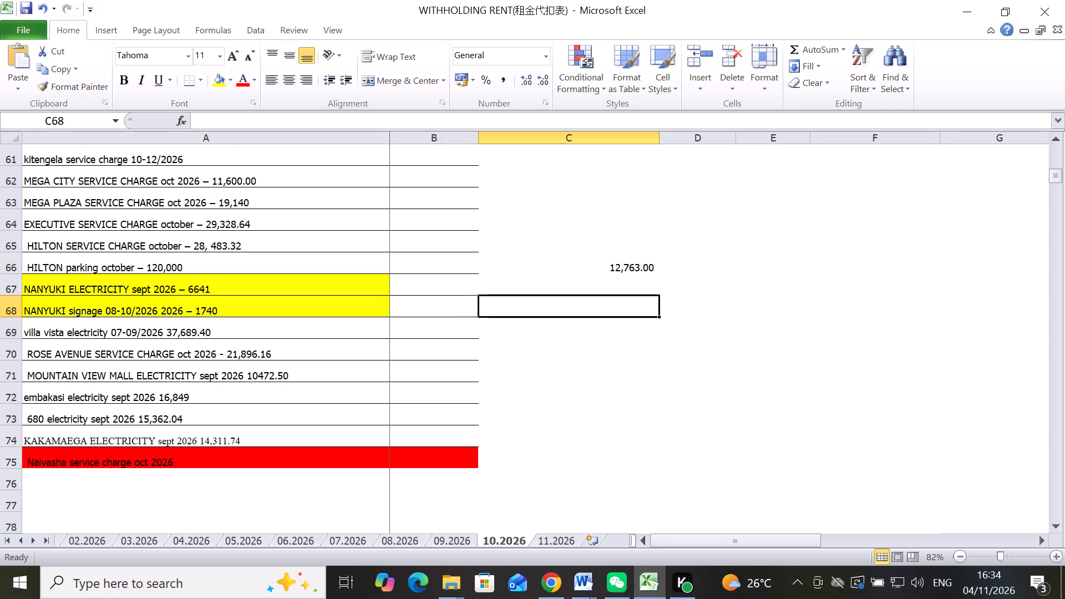
{"action": "scroll", "coordinate": [491, 232], "scroll_direction": "up", "scroll_amount": 1}
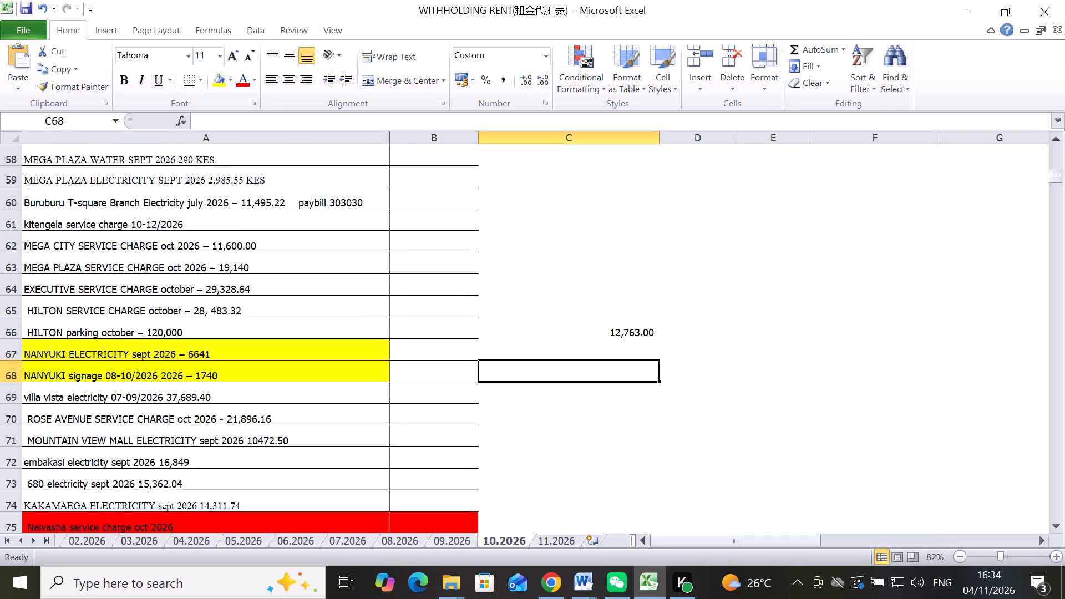
{"action": "scroll", "coordinate": [497, 234], "scroll_direction": "up", "scroll_amount": 1}
{"action": "scroll", "coordinate": [504, 287], "scroll_direction": "up", "scroll_amount": 2}
{"action": "scroll", "coordinate": [448, 441], "scroll_direction": "down", "scroll_amount": 2}
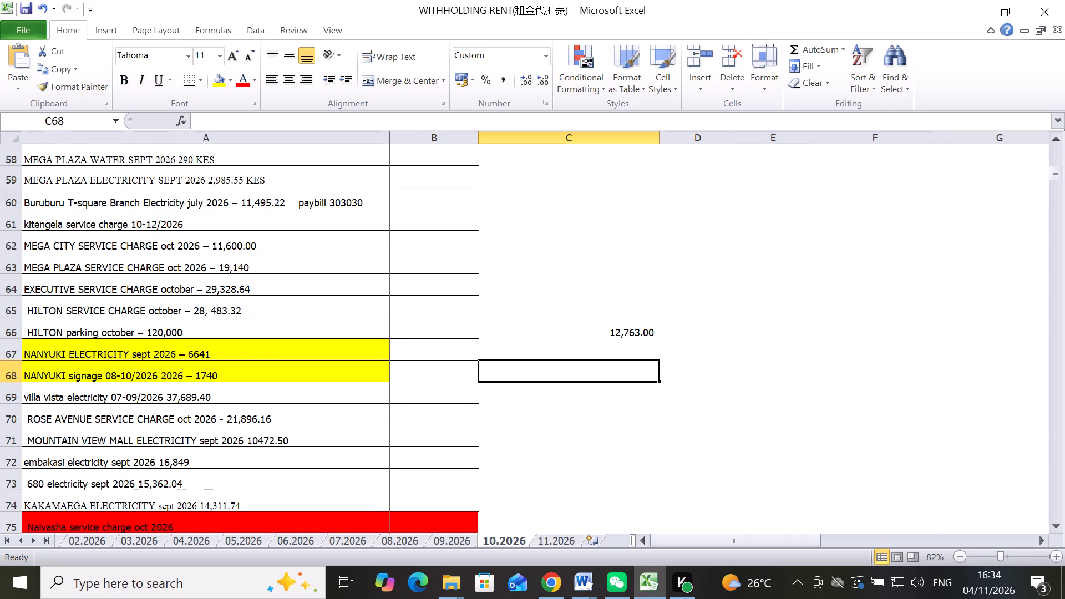
{"action": "scroll", "coordinate": [468, 469], "scroll_direction": "down", "scroll_amount": 2}
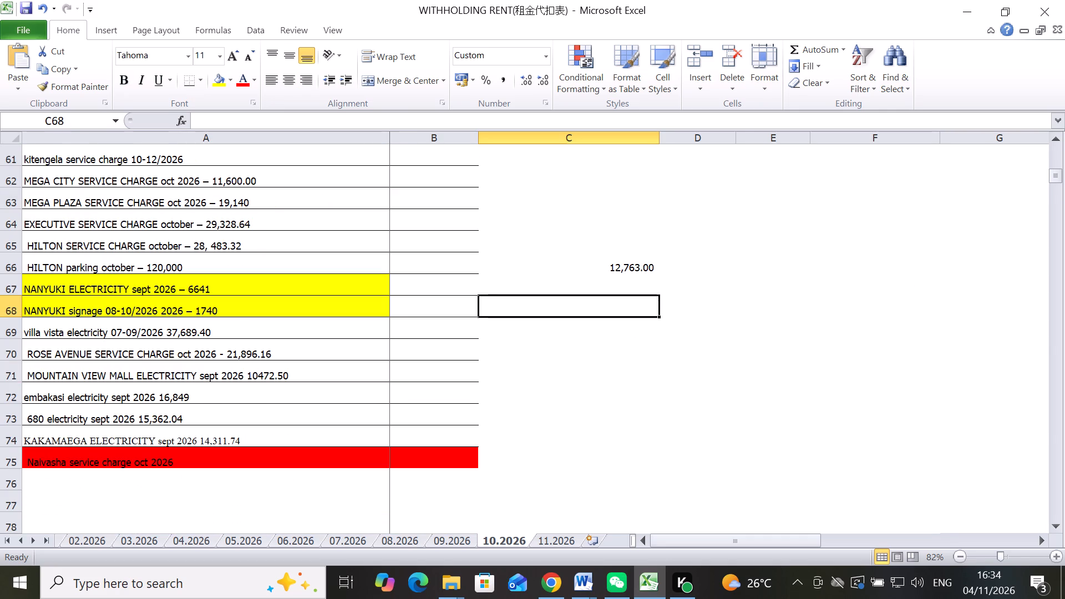
{"action": "left_click", "coordinate": [119, 476]}
{"action": "scroll", "coordinate": [88, 433], "scroll_direction": "up", "scroll_amount": 1}
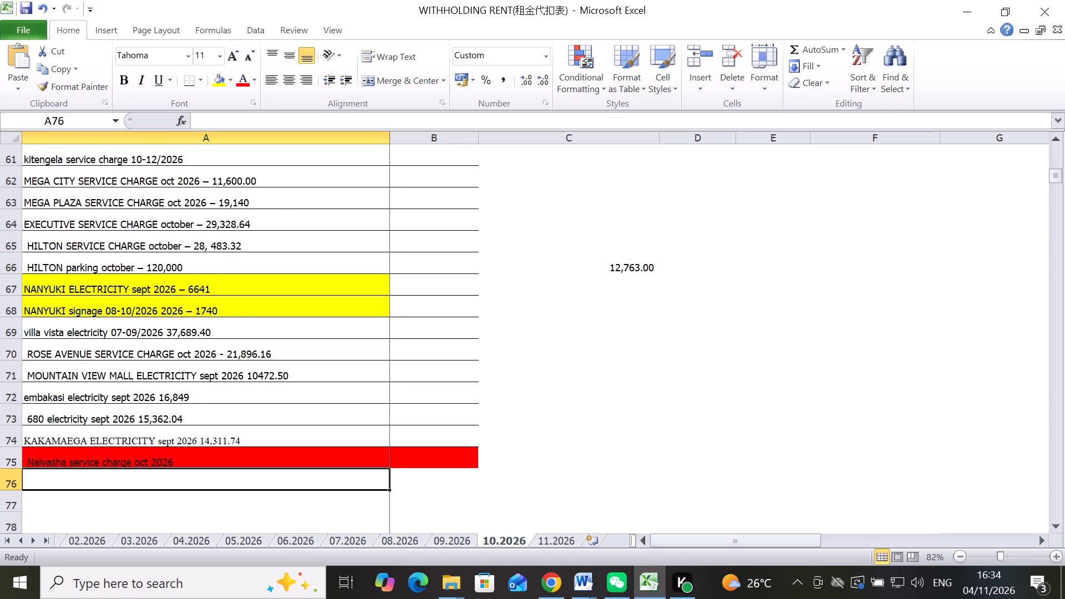
{"action": "scroll", "coordinate": [88, 433], "scroll_direction": "up", "scroll_amount": 1}
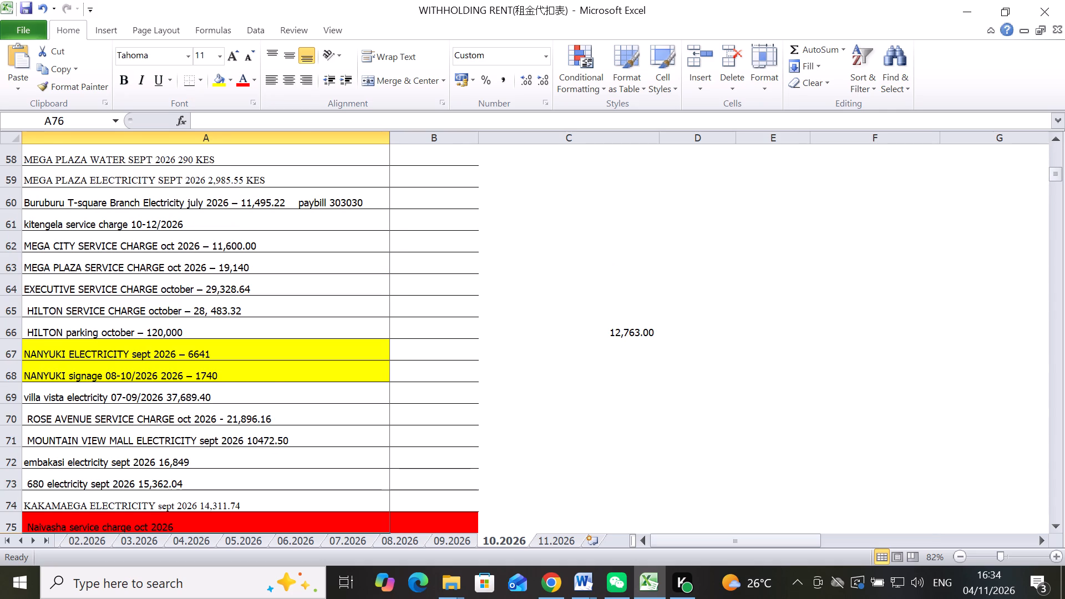
{"action": "left_click", "coordinate": [40, 399]}
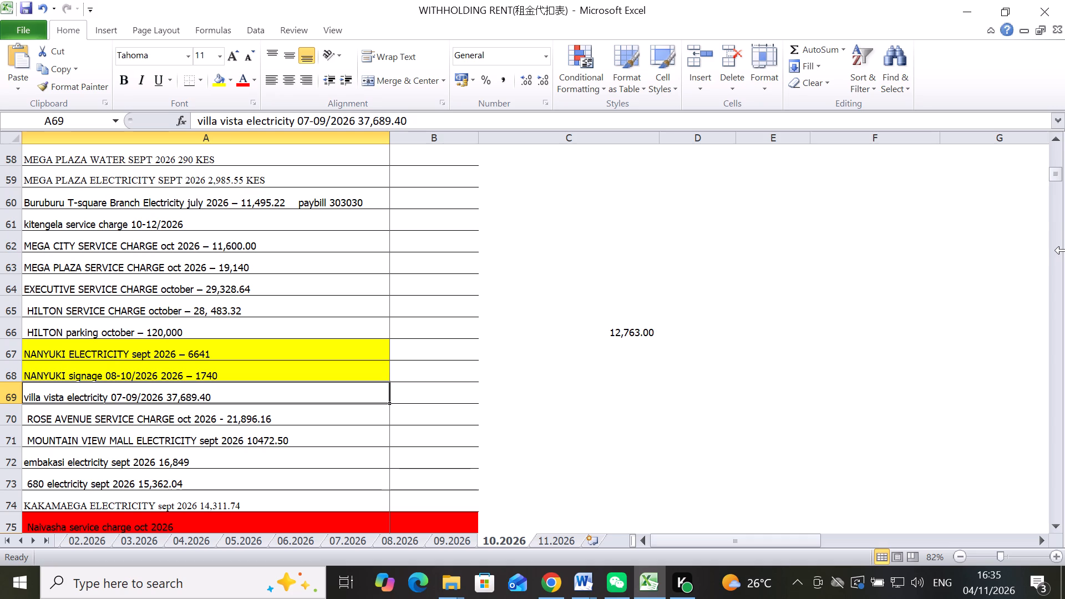
{"action": "left_click", "coordinate": [269, 392]}
Remove the fill colour from the NANYUKI electricity and NANYUKI signage entries in A67:A68.
{"action": "left_click_drag", "start_coordinate": [61, 347], "coordinate": [206, 390]}
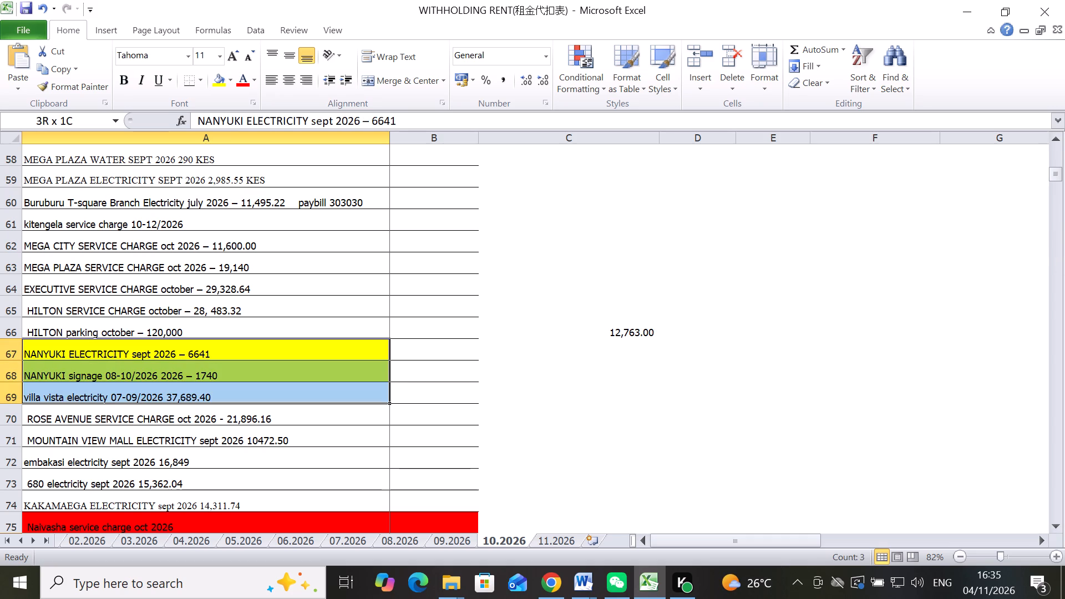
{"action": "left_click_drag", "start_coordinate": [206, 390], "coordinate": [298, 347]}
{"action": "left_click", "coordinate": [268, 309]}
{"action": "left_click_drag", "start_coordinate": [47, 346], "coordinate": [54, 367]}
{"action": "left_click", "coordinate": [233, 75]}
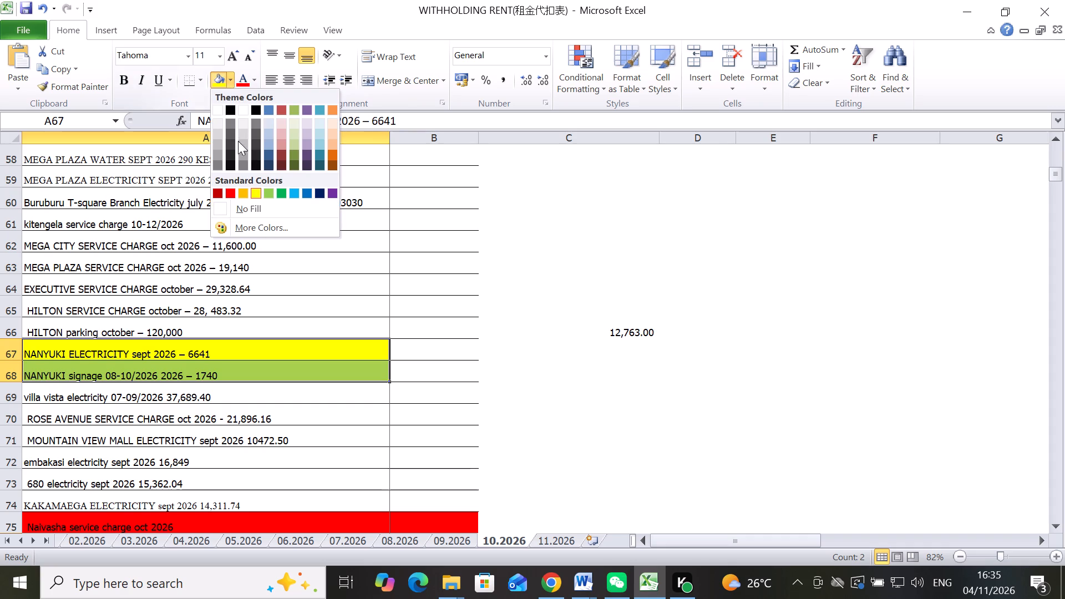
{"action": "left_click", "coordinate": [248, 211]}
Highlight the villa vista electricity entry in A69 with a yellow fill.
{"action": "left_click", "coordinate": [54, 400]}
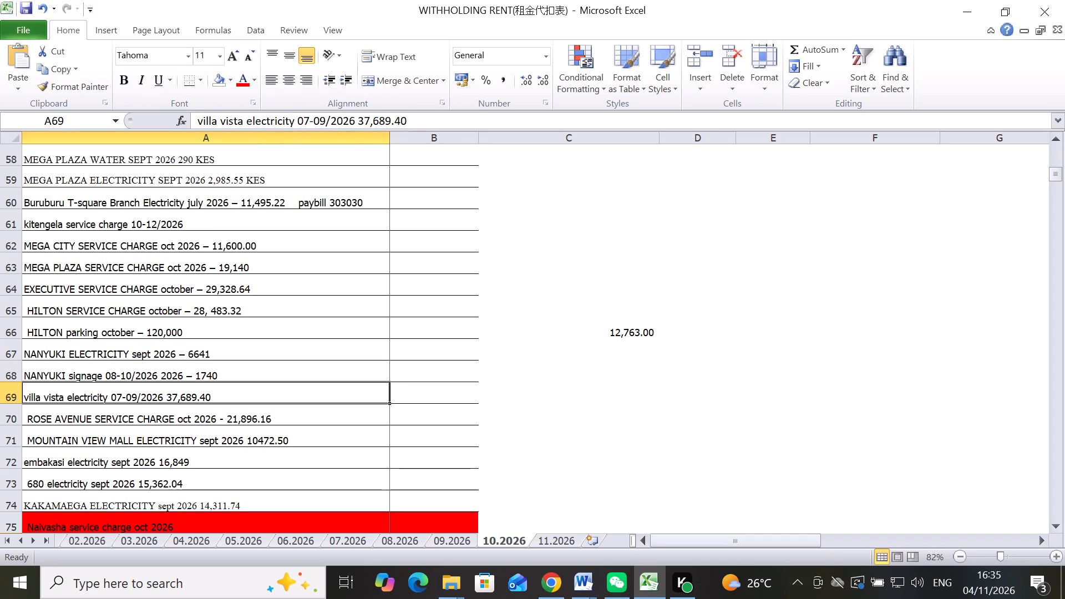
{"action": "left_click", "coordinate": [234, 78]}
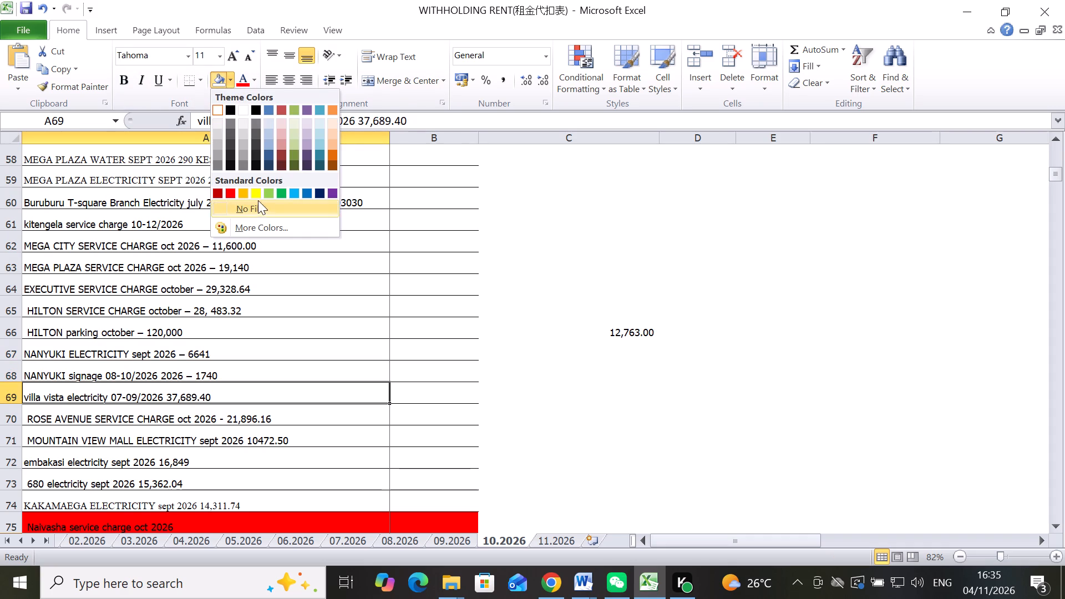
{"action": "left_click", "coordinate": [255, 194]}
{"action": "left_click", "coordinate": [155, 384]}
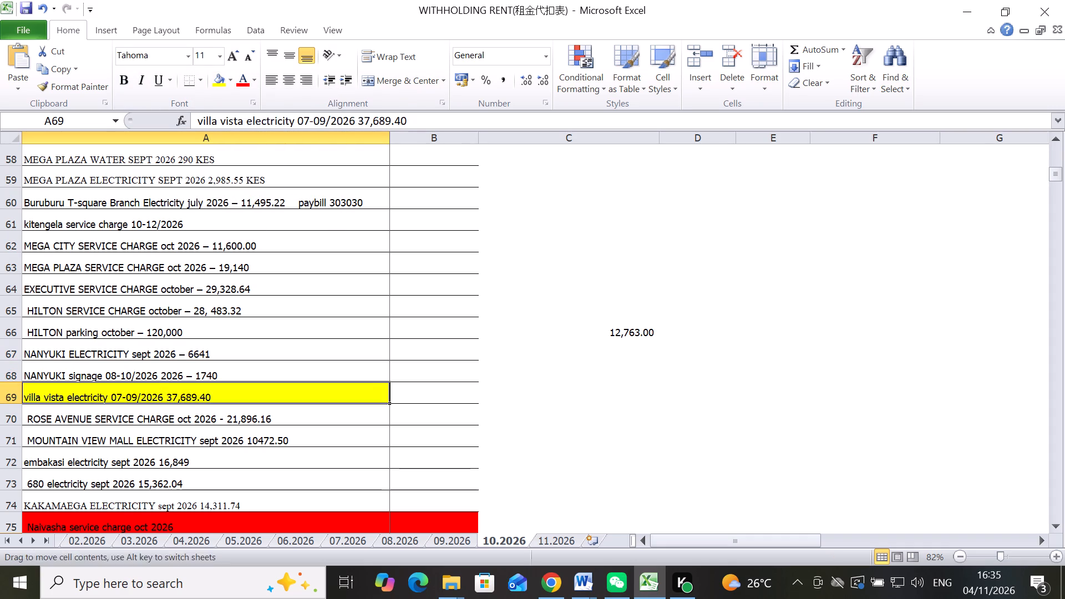
{"action": "left_click", "coordinate": [346, 334]}
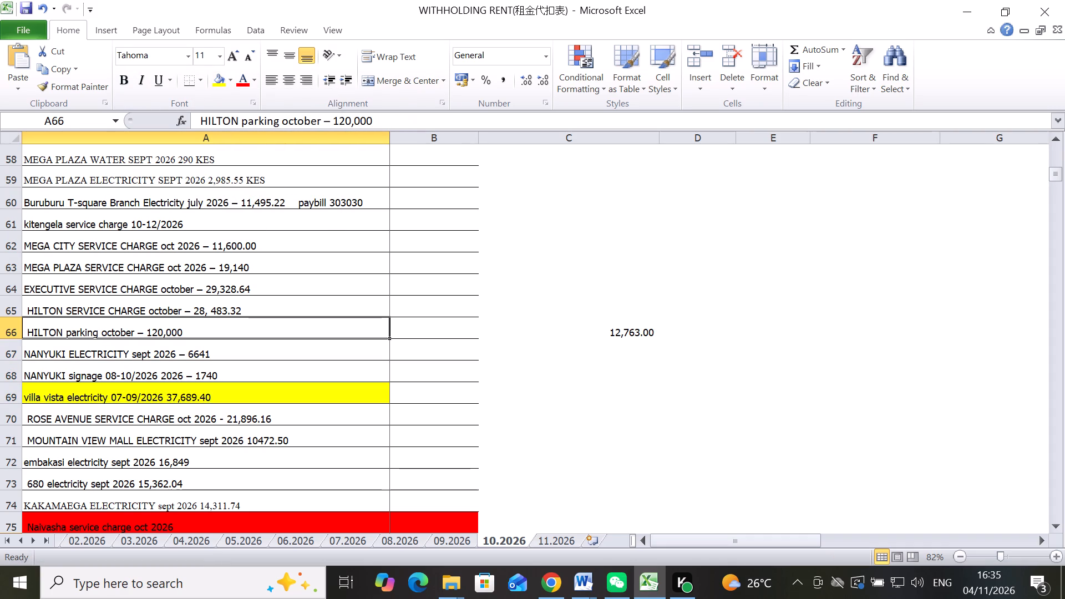
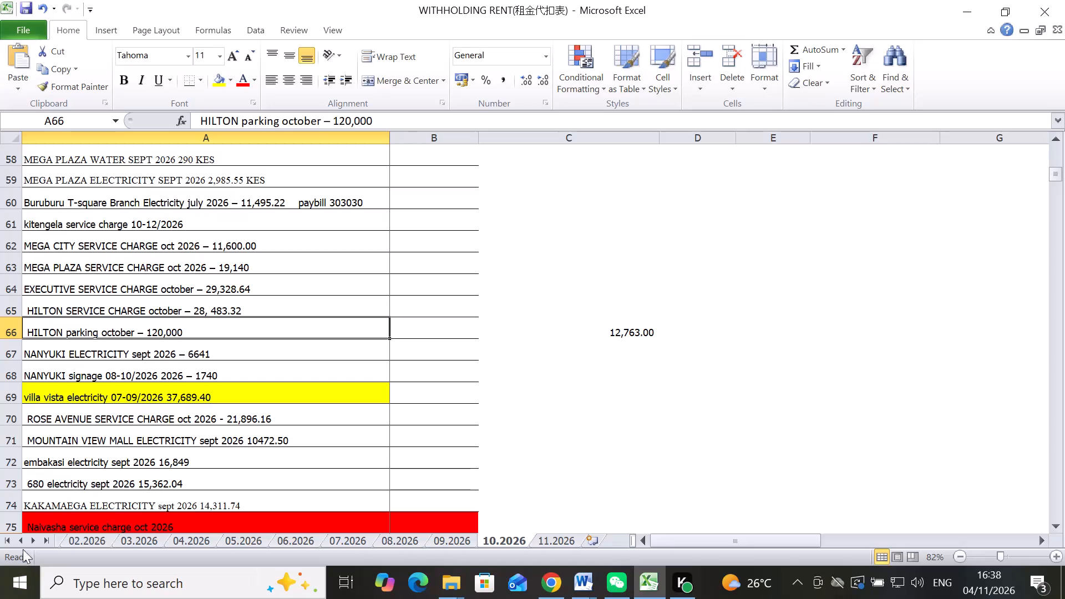
Examine the service charge and electricity entries listed below the rent tables on the 07.2026 sheet.
{"action": "scroll", "coordinate": [228, 328], "scroll_direction": "up", "scroll_amount": 2}
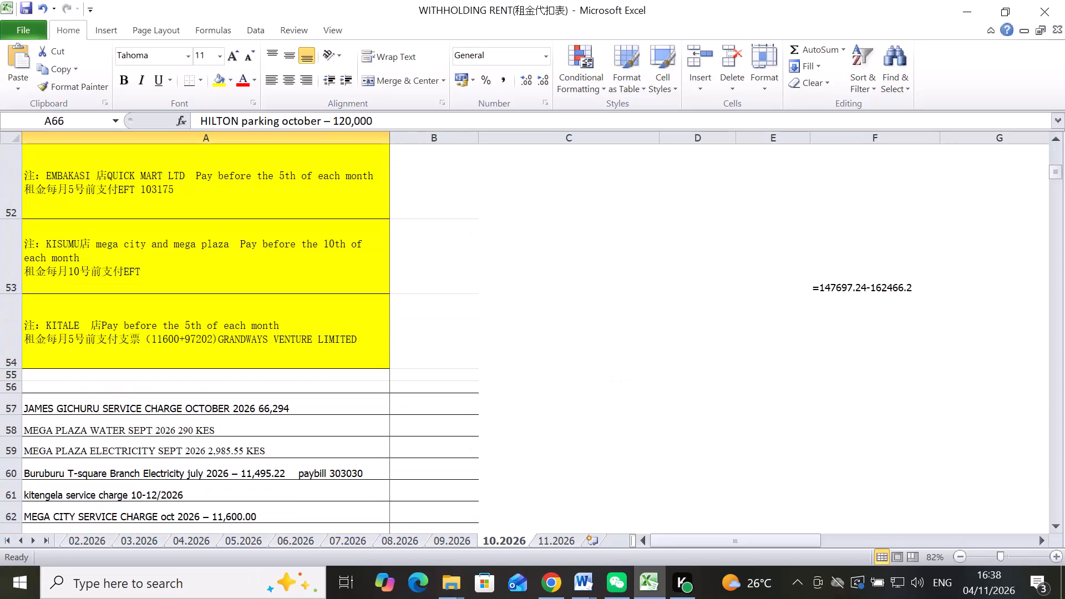
{"action": "scroll", "coordinate": [221, 338], "scroll_direction": "down", "scroll_amount": 1}
{"action": "left_click", "coordinate": [343, 539]}
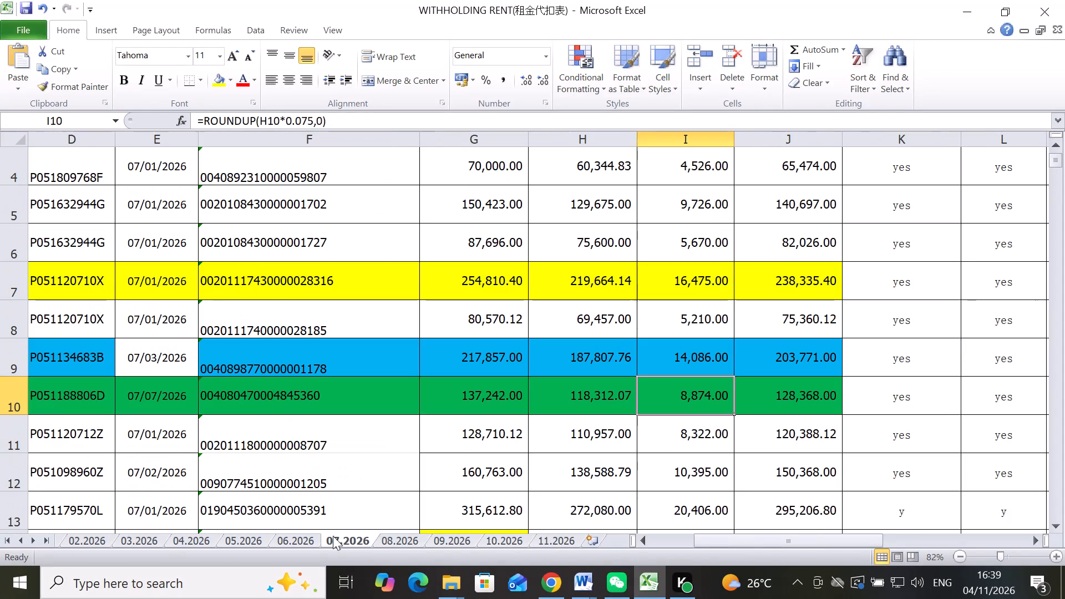
{"action": "scroll", "coordinate": [281, 502], "scroll_direction": "down", "scroll_amount": 2}
{"action": "scroll", "coordinate": [168, 408], "scroll_direction": "down", "scroll_amount": 3}
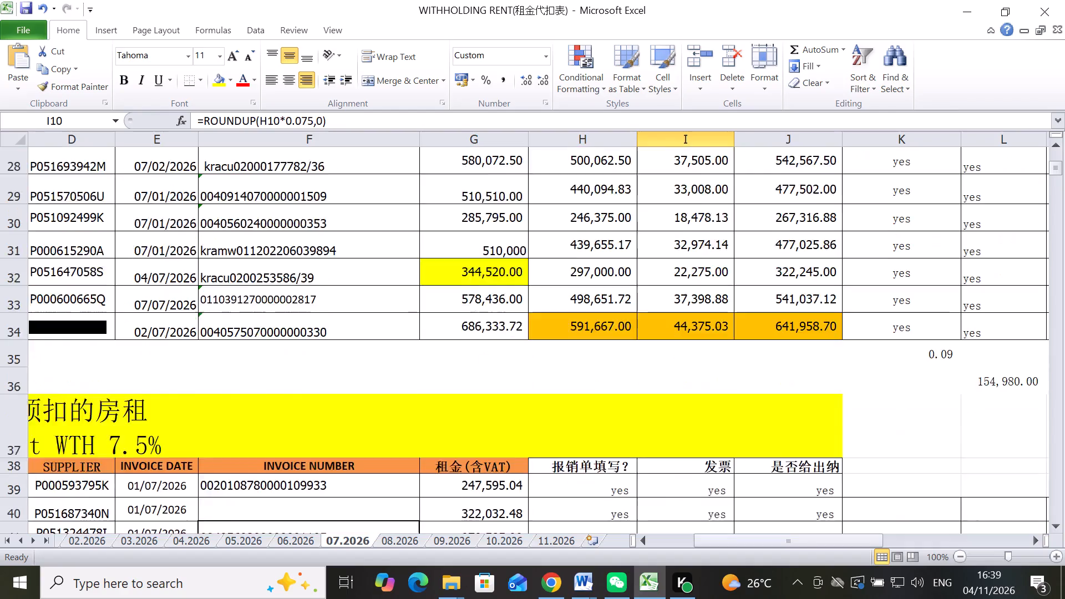
{"action": "scroll", "coordinate": [163, 393], "scroll_direction": "down", "scroll_amount": 2}
{"action": "scroll", "coordinate": [163, 393], "scroll_direction": "right", "scroll_amount": 5}
{"action": "scroll", "coordinate": [163, 393], "scroll_direction": "down", "scroll_amount": 7}
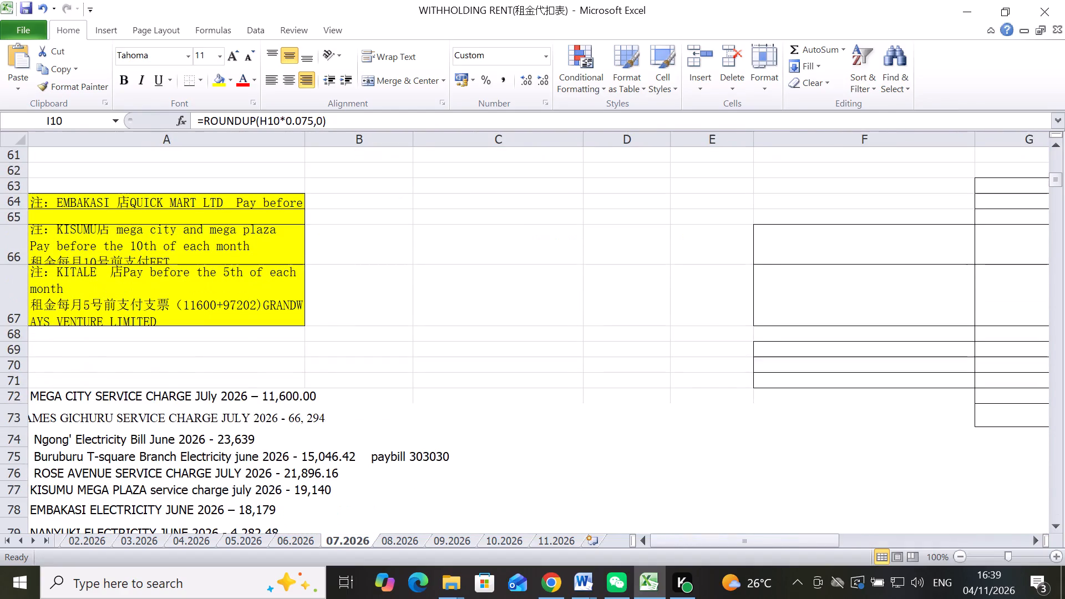
{"action": "scroll", "coordinate": [163, 393], "scroll_direction": "down", "scroll_amount": 1}
{"action": "scroll", "coordinate": [133, 431], "scroll_direction": "down", "scroll_amount": 1}
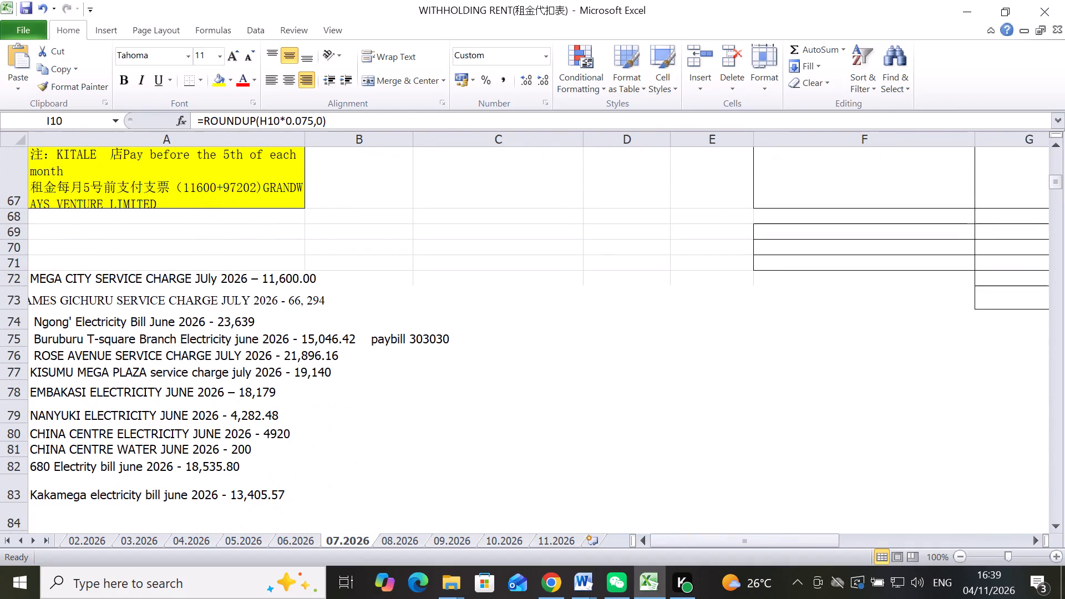
{"action": "scroll", "coordinate": [133, 431], "scroll_direction": "down", "scroll_amount": 1}
{"action": "left_click", "coordinate": [86, 296]}
{"action": "left_click", "coordinate": [87, 342]}
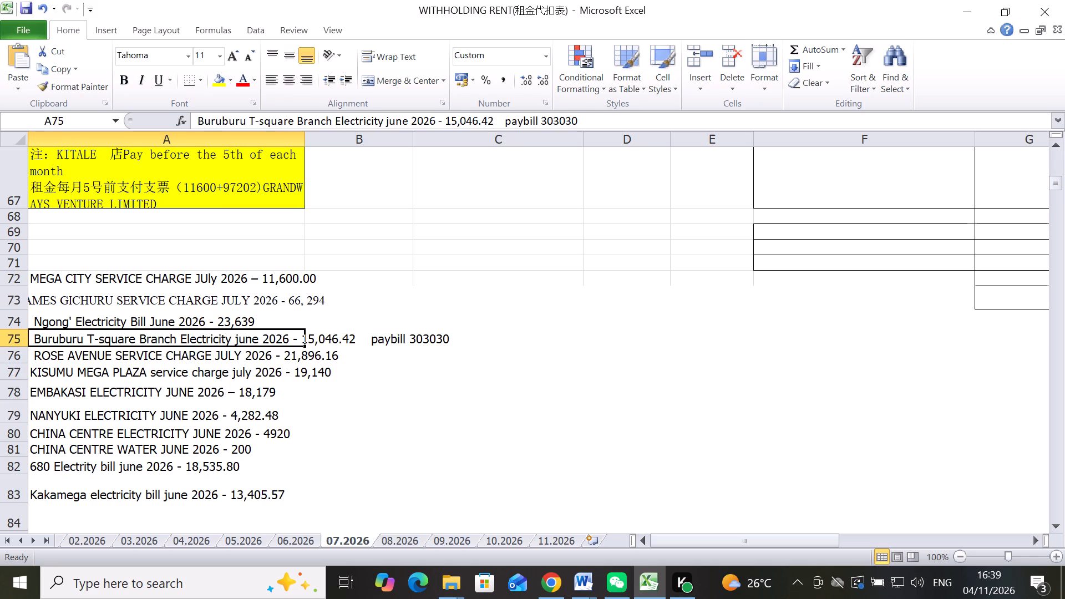
{"action": "left_click", "coordinate": [122, 427]}
{"action": "left_click", "coordinate": [115, 516]}
{"action": "scroll", "coordinate": [114, 482], "scroll_direction": "down", "scroll_amount": 1}
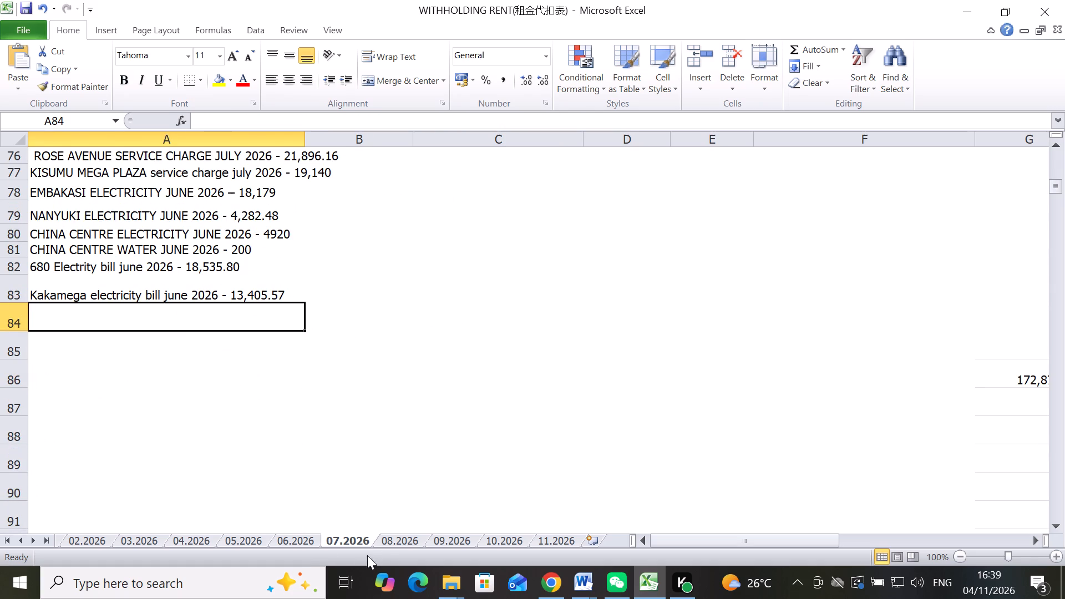
Examine the service charge, water and electricity entries listed below the rent tables on the 08.2026 sheet.
{"action": "left_click", "coordinate": [388, 544]}
{"action": "scroll", "coordinate": [89, 481], "scroll_direction": "down", "scroll_amount": 3}
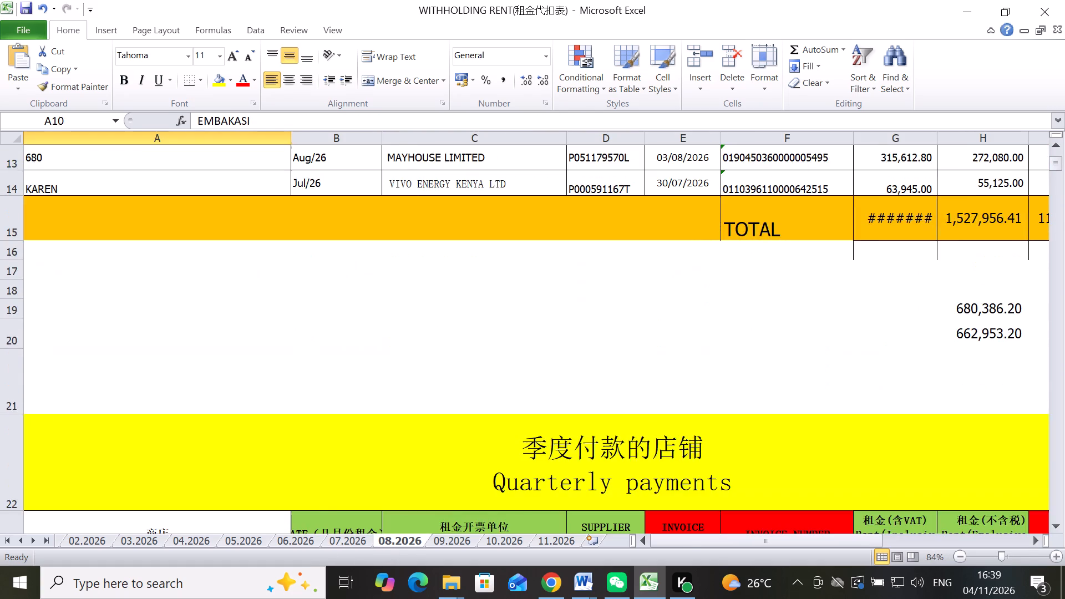
{"action": "scroll", "coordinate": [89, 481], "scroll_direction": "down", "scroll_amount": 7}
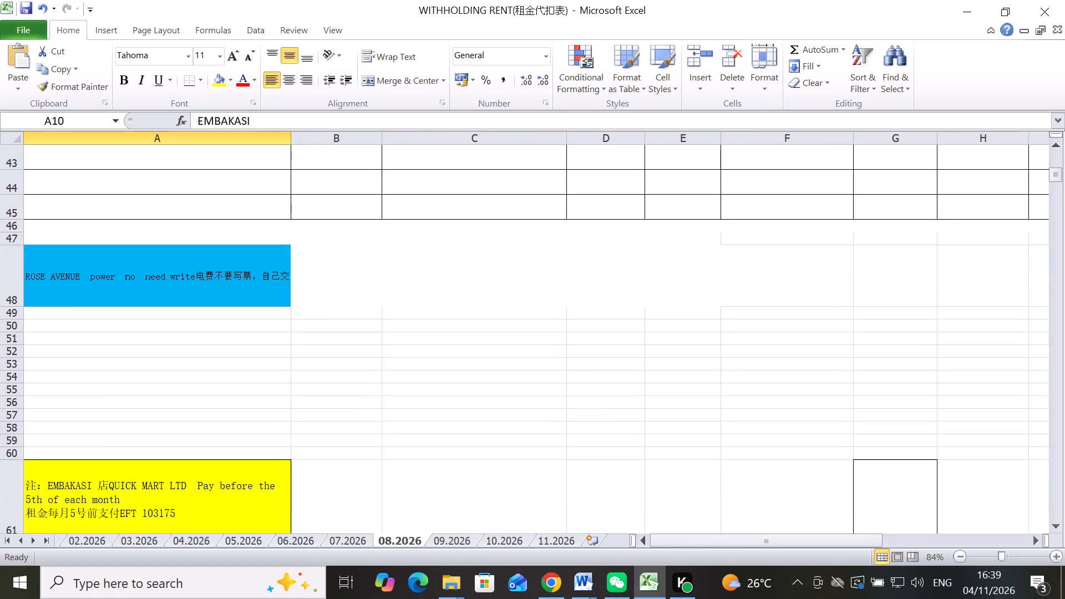
{"action": "scroll", "coordinate": [89, 481], "scroll_direction": "down", "scroll_amount": 5}
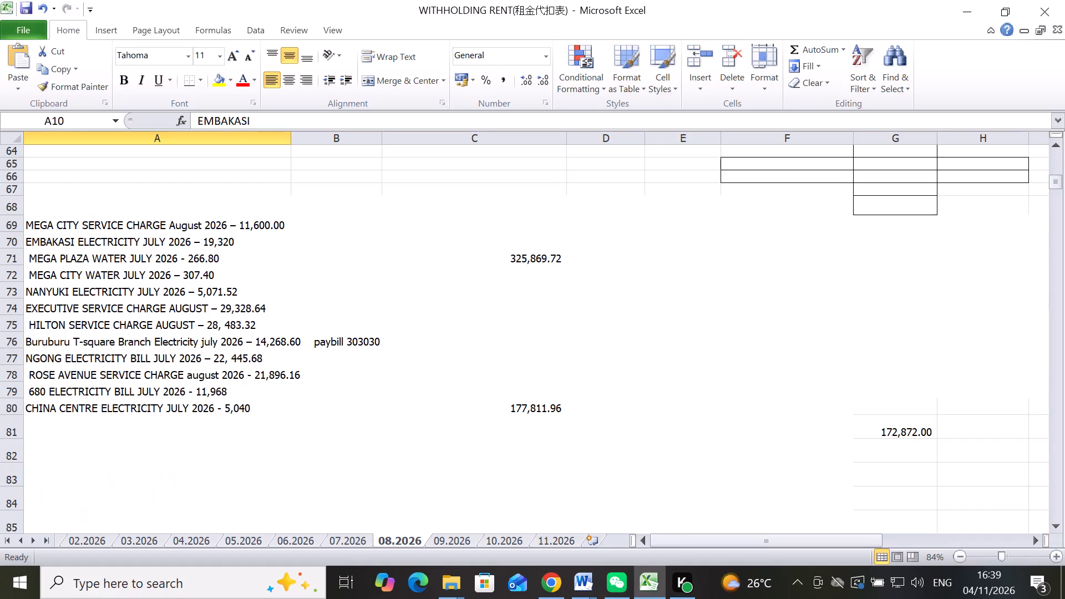
On the 09.2026 sheet, highlight the VILLA VISTA (MERU) July 2026 electricity entry in A74 with a yellow fill.
{"action": "left_click", "coordinate": [435, 542]}
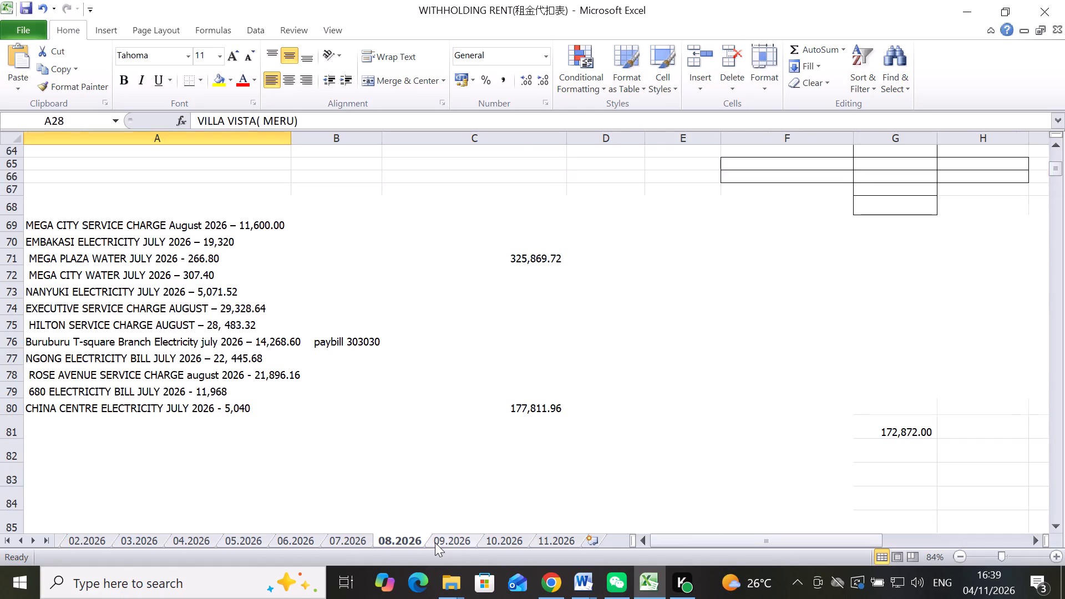
{"action": "scroll", "coordinate": [168, 443], "scroll_direction": "down", "scroll_amount": 4}
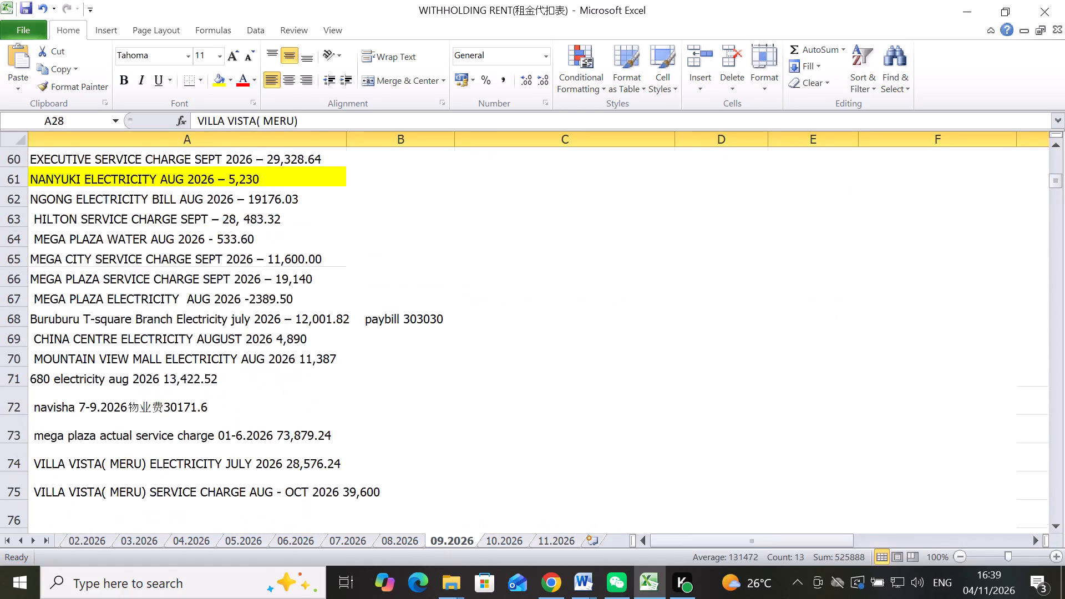
{"action": "scroll", "coordinate": [168, 443], "scroll_direction": "down", "scroll_amount": 1}
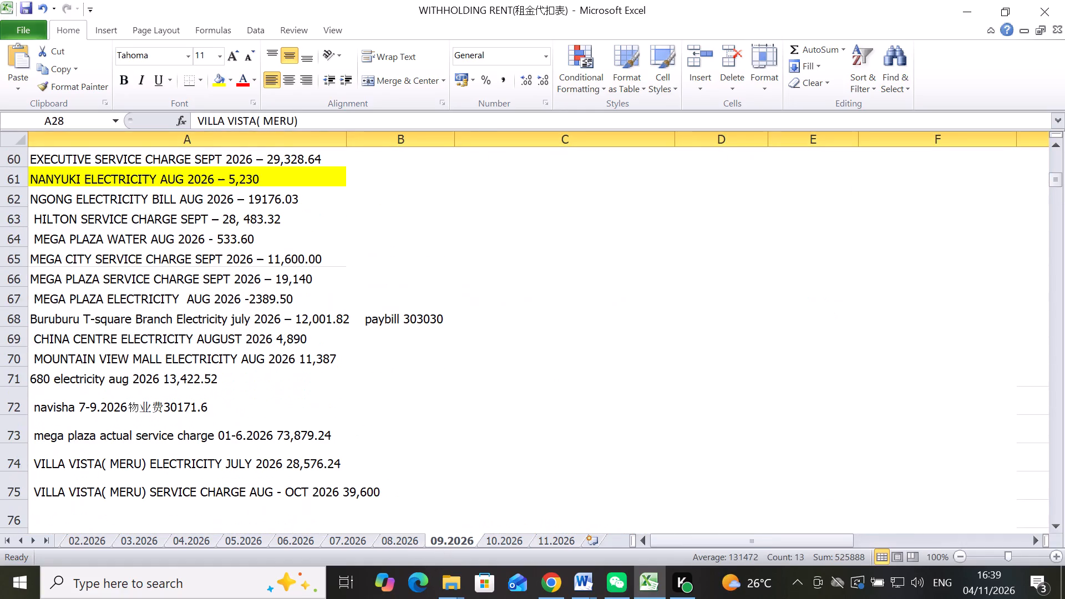
{"action": "left_click", "coordinate": [253, 467]}
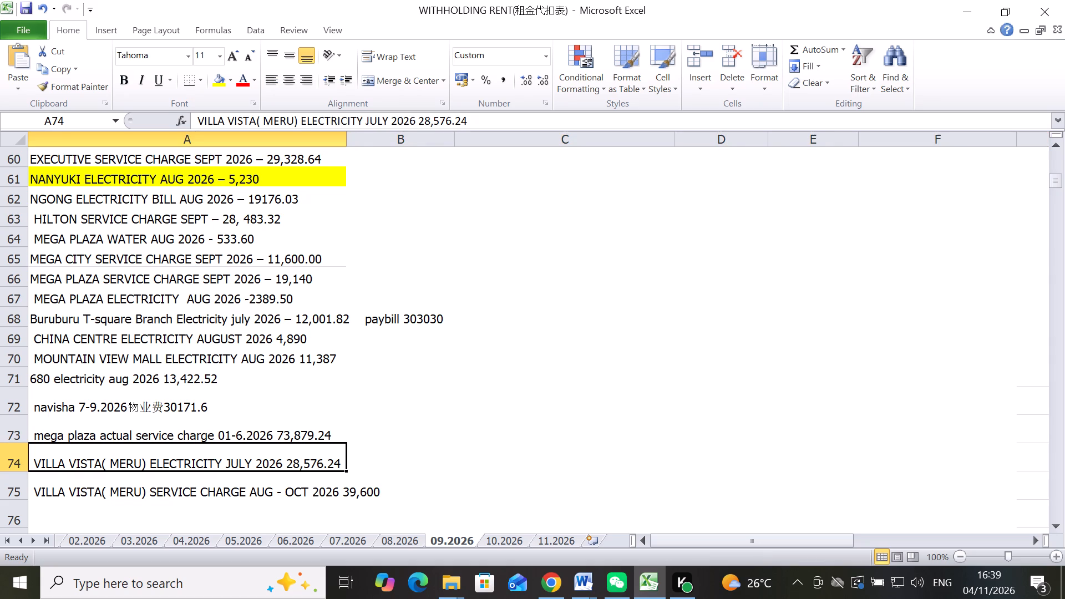
{"action": "left_click", "coordinate": [218, 86]}
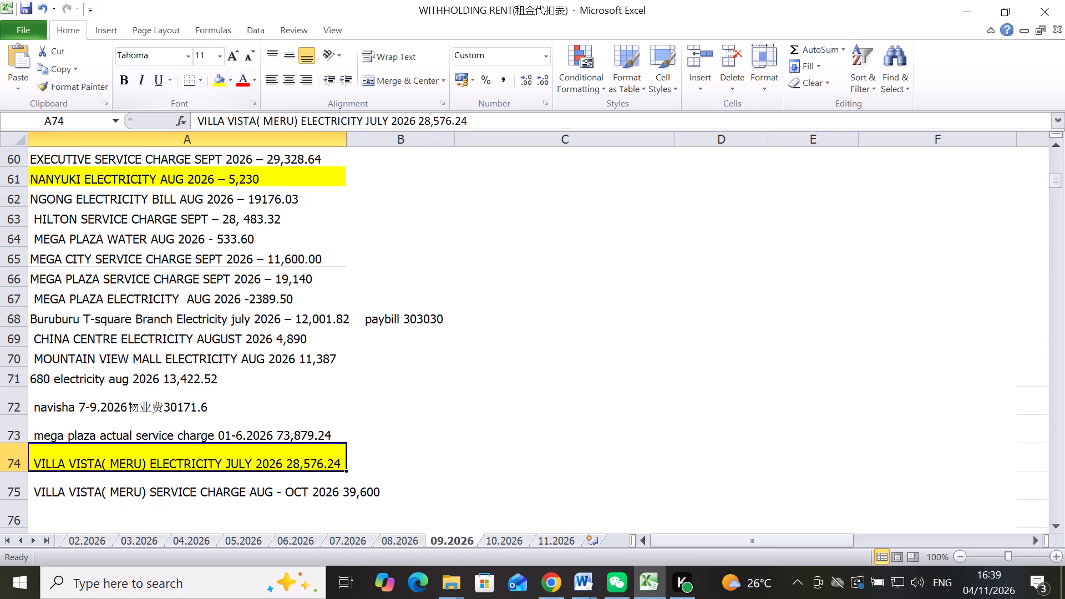
{"action": "left_click", "coordinate": [438, 386]}
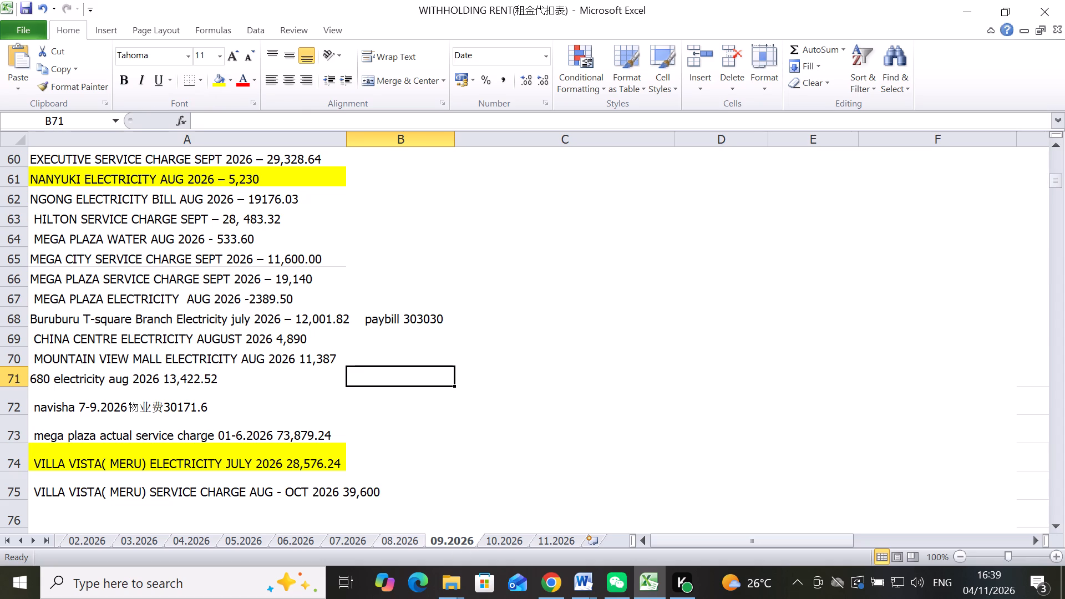
Remove the fill colour from the NANYUKI August 2026 electricity entry in A61 on the 09.2026 sheet.
{"action": "scroll", "coordinate": [241, 433], "scroll_direction": "up", "scroll_amount": 1}
{"action": "left_click", "coordinate": [185, 171]}
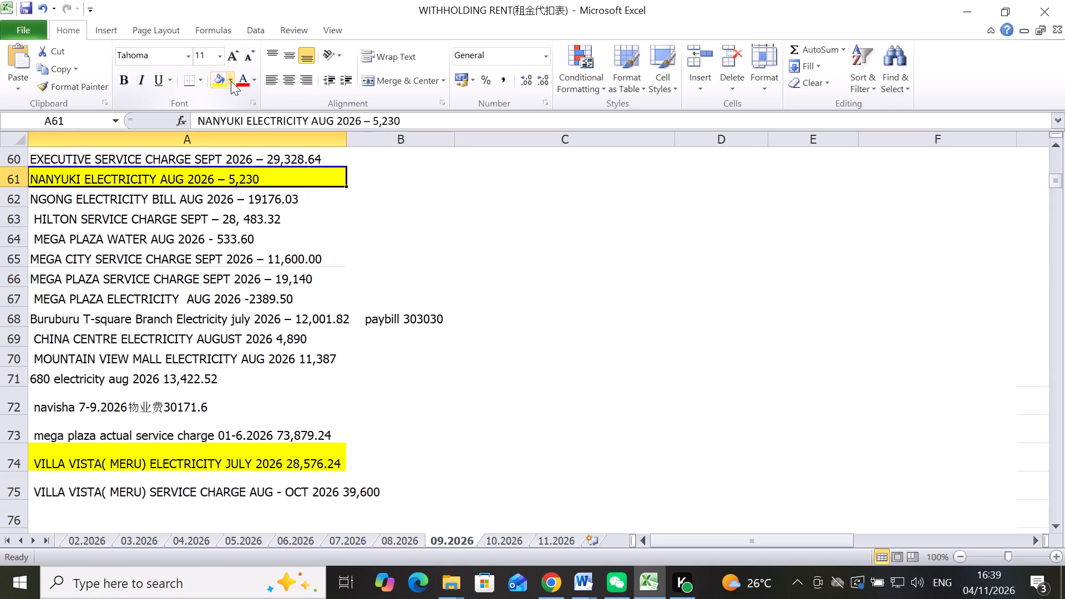
{"action": "left_click", "coordinate": [231, 81]}
{"action": "left_click", "coordinate": [258, 204]}
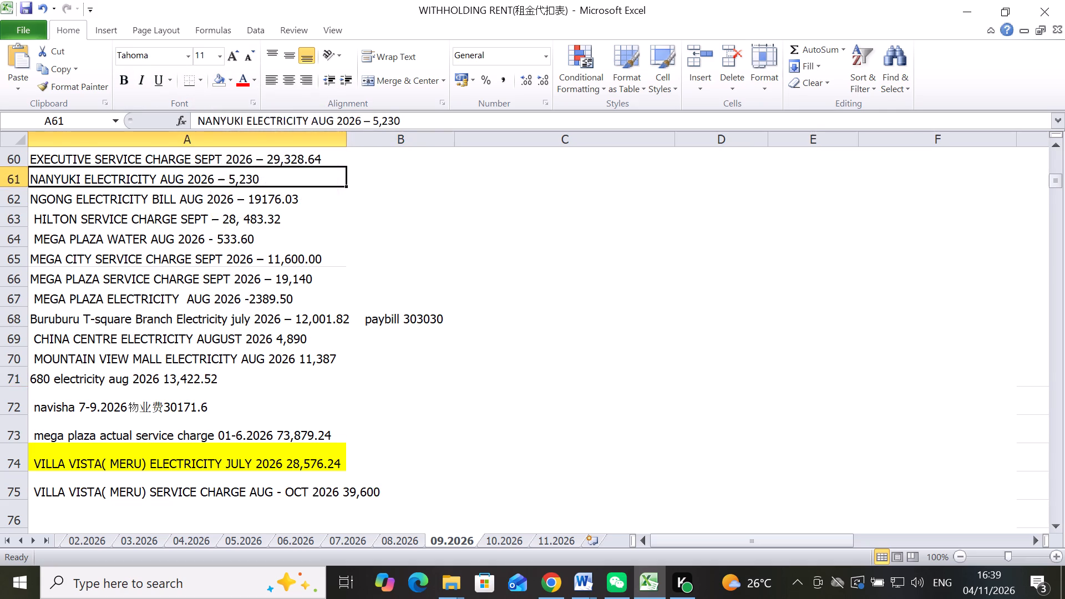
{"action": "left_click", "coordinate": [458, 290]}
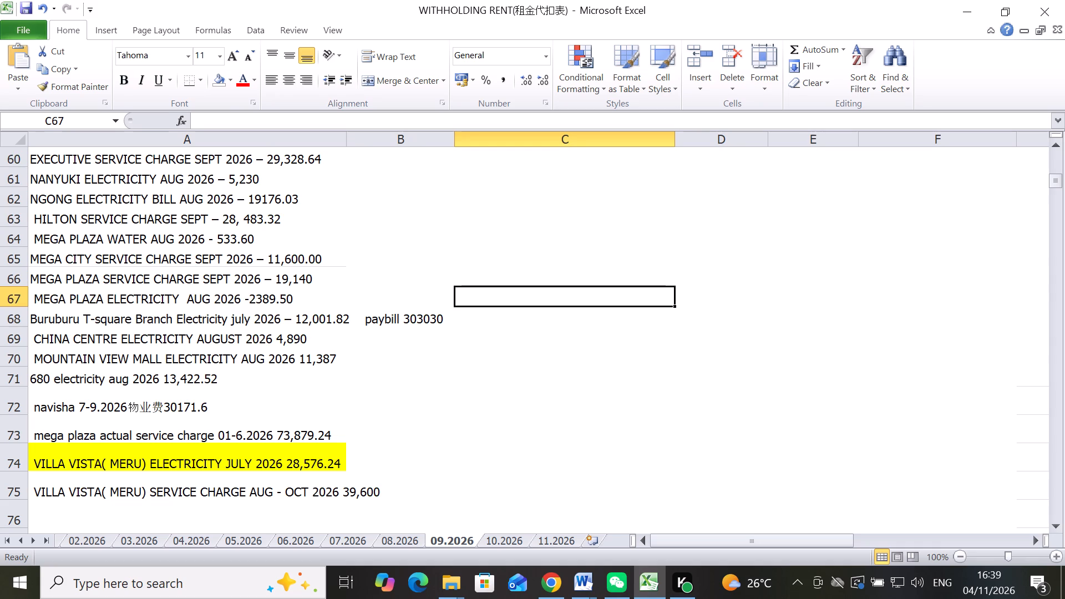
Return to the 10.2026 sheet and select the villa vista electricity entry in A69.
{"action": "left_click", "coordinate": [488, 541]}
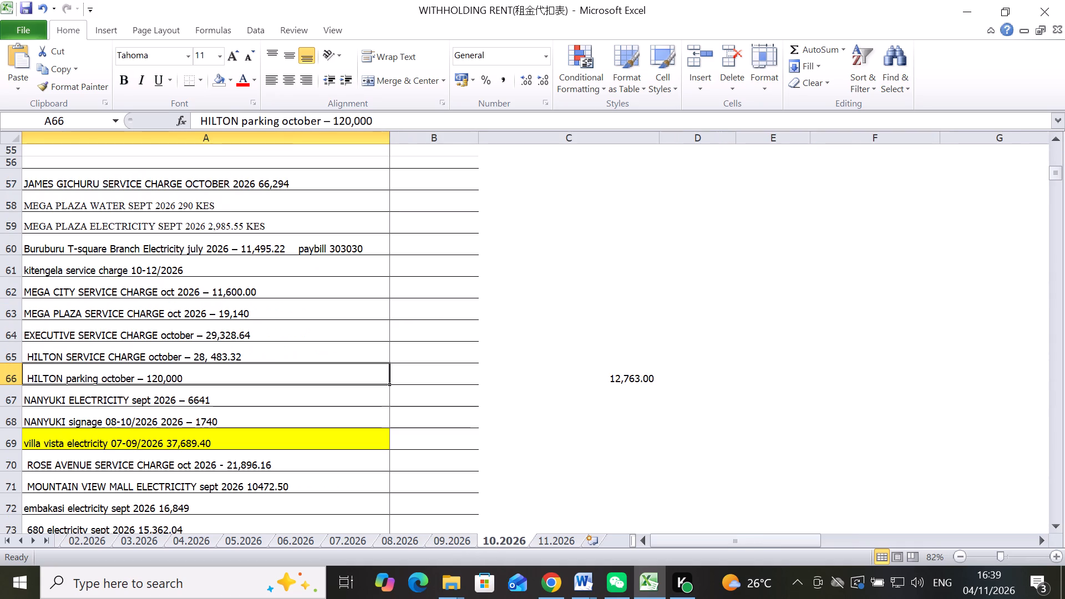
{"action": "left_click", "coordinate": [169, 444]}
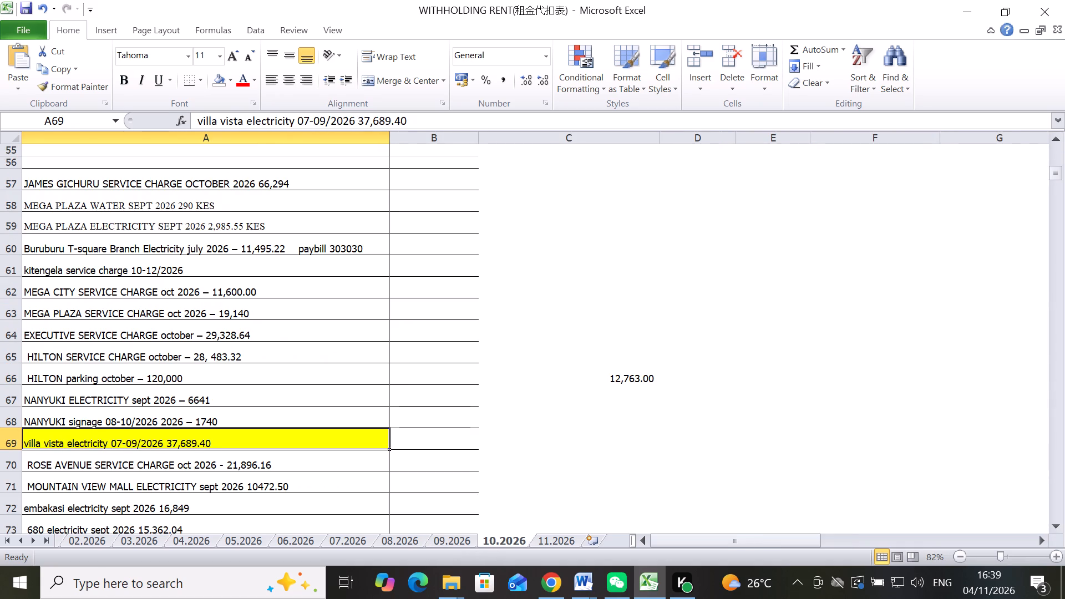
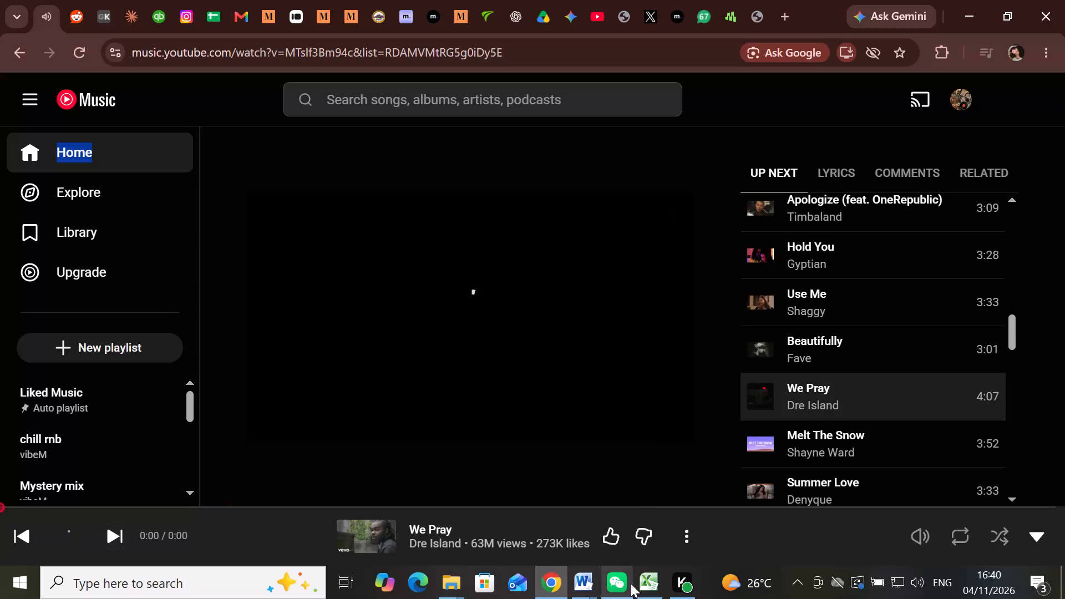
Switch from the music page in Chrome back to the WITHHOLDING RENT workbook in Excel.
{"action": "left_click", "coordinate": [643, 575]}
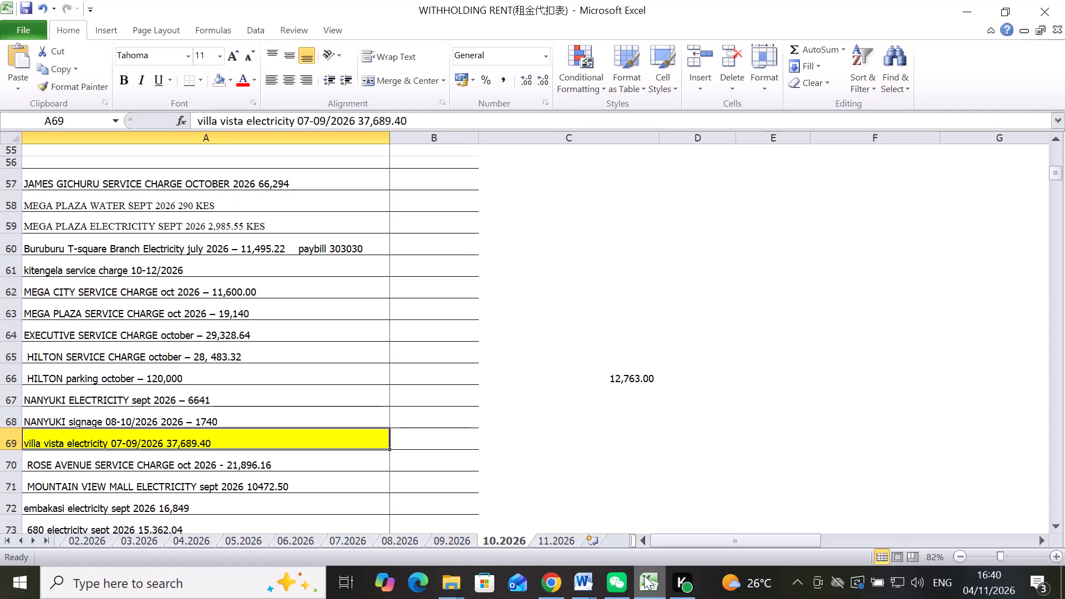
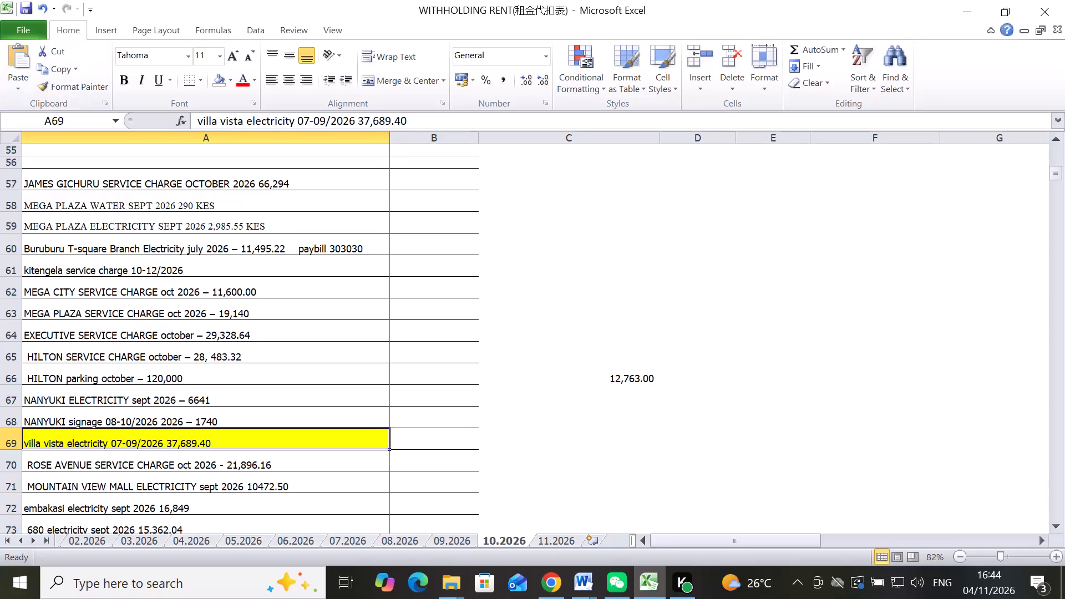
Review the utility and service charge entries on the 09.2026 sheet, from KAKAMAEGA ELECTRICITY down to the VILLA VISTA (MERU) entries.
{"action": "left_click", "coordinate": [453, 542]}
{"action": "left_click", "coordinate": [305, 467]}
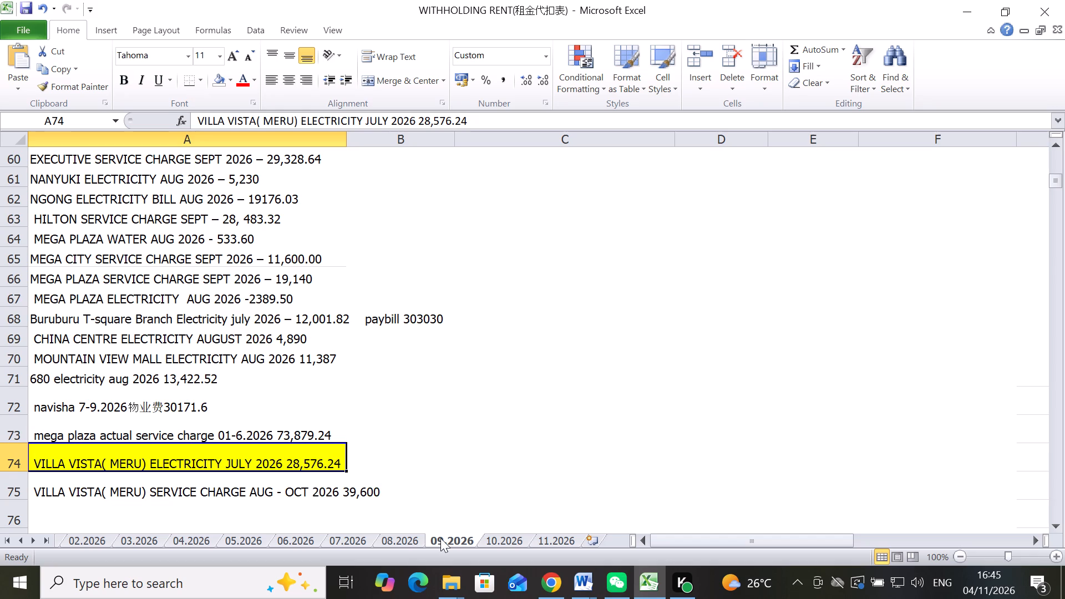
{"action": "scroll", "coordinate": [225, 458], "scroll_direction": "up", "scroll_amount": 1}
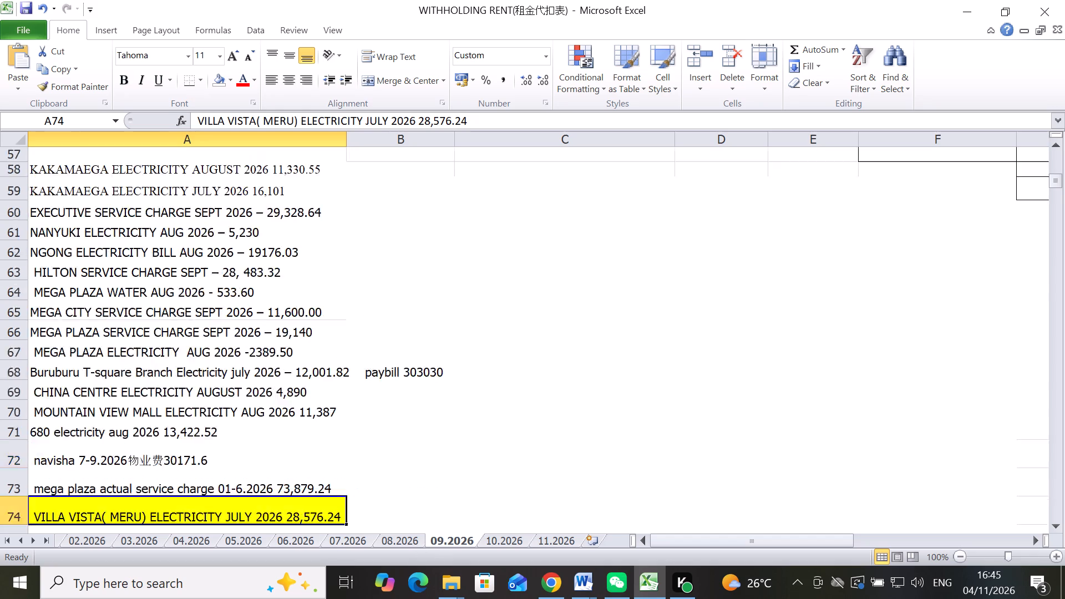
{"action": "scroll", "coordinate": [225, 458], "scroll_direction": "up", "scroll_amount": 2}
{"action": "scroll", "coordinate": [224, 464], "scroll_direction": "down", "scroll_amount": 3}
{"action": "scroll", "coordinate": [221, 461], "scroll_direction": "up", "scroll_amount": 1}
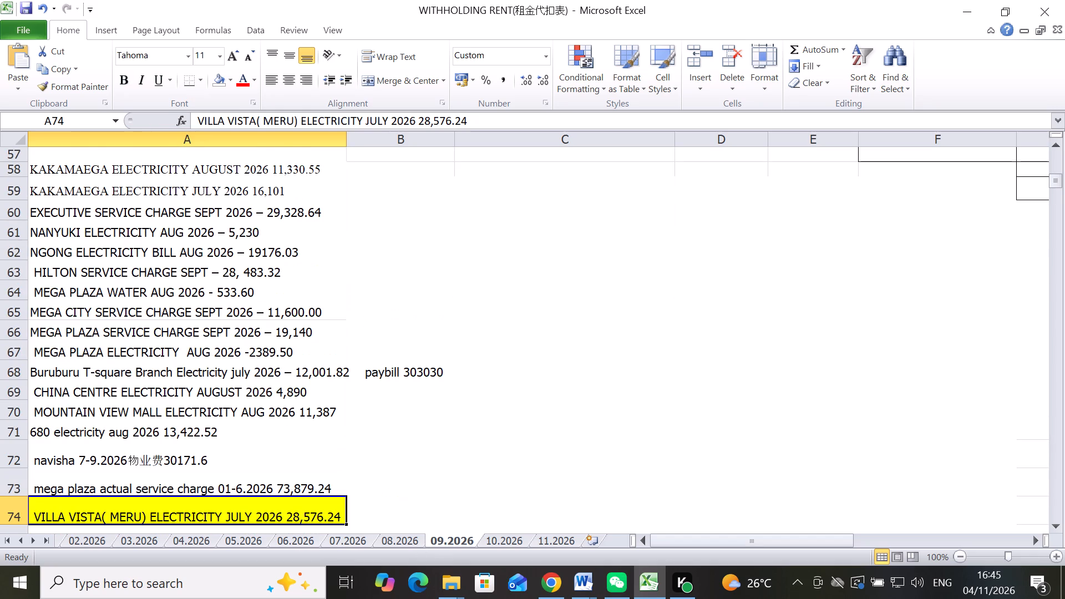
{"action": "left_click", "coordinate": [88, 206]}
{"action": "left_click", "coordinate": [115, 191]}
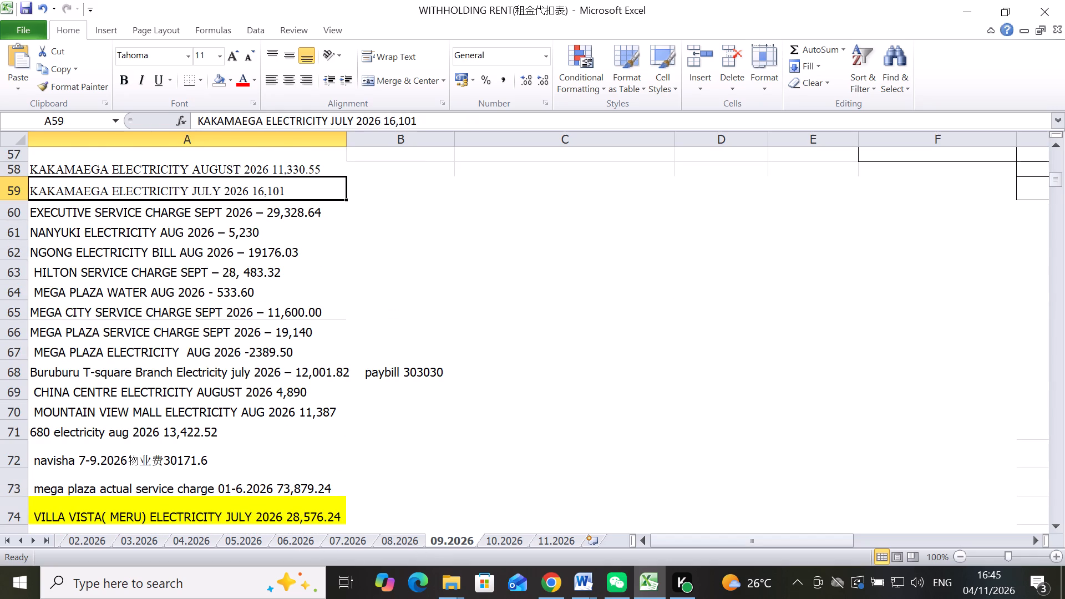
{"action": "left_click", "coordinate": [140, 170]}
{"action": "left_click", "coordinate": [149, 216]}
{"action": "left_click", "coordinate": [143, 262]}
{"action": "left_click", "coordinate": [143, 320]}
{"action": "left_click", "coordinate": [141, 353]}
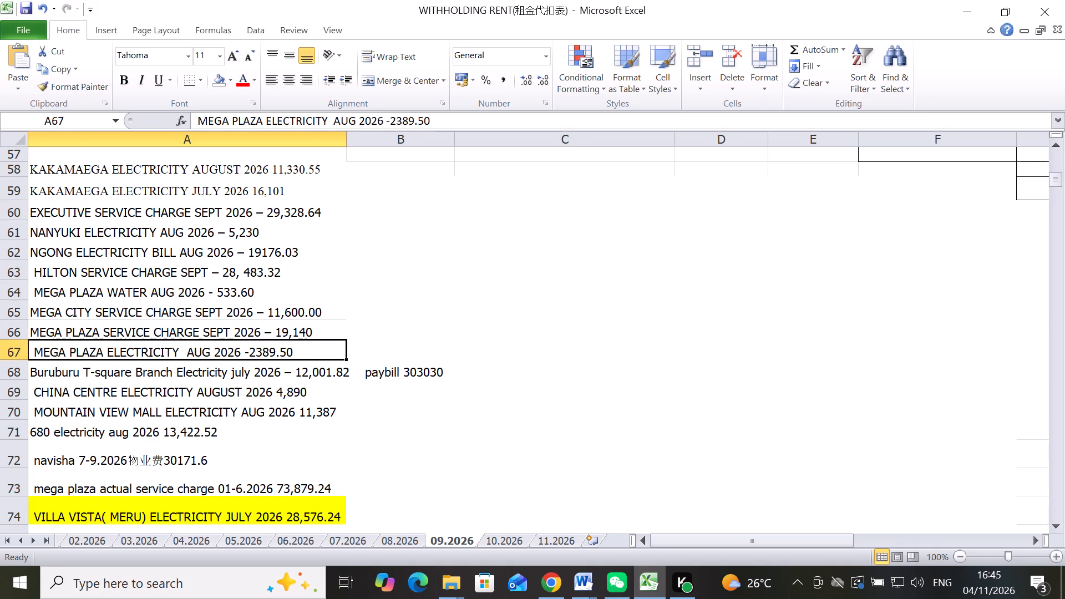
{"action": "left_click", "coordinate": [140, 389]}
{"action": "left_click", "coordinate": [133, 424]}
{"action": "left_click", "coordinate": [129, 458]}
{"action": "left_click", "coordinate": [122, 474]}
{"action": "scroll", "coordinate": [378, 339], "scroll_direction": "down", "scroll_amount": 1}
Check the 05.2026 to 08.2026 sheets for earlier utility and service charge entries, such as Villa Vista electricity.
{"action": "left_click", "coordinate": [408, 543]}
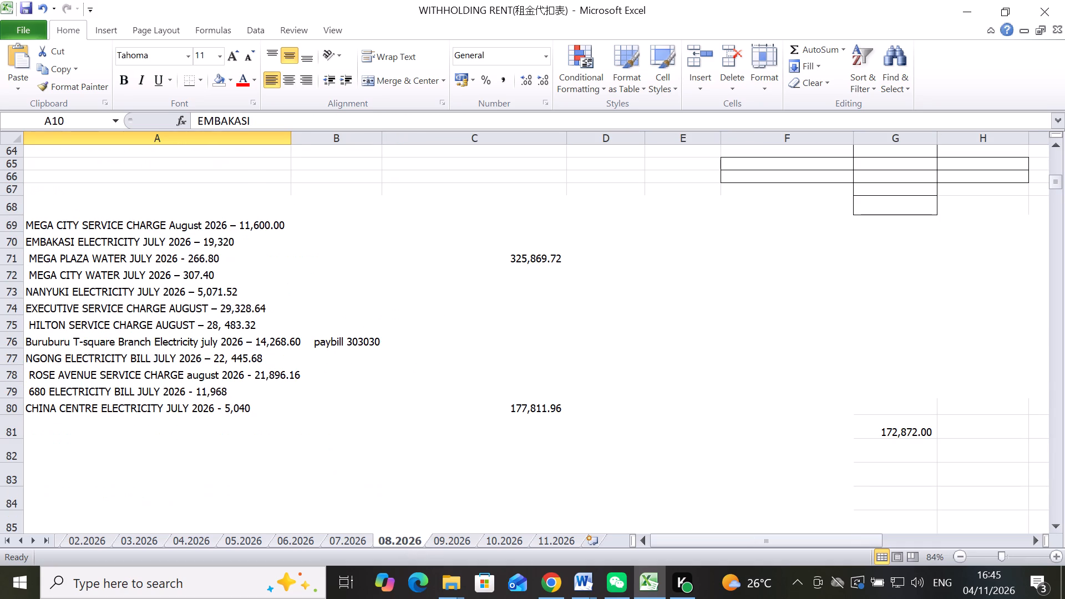
{"action": "left_click", "coordinate": [349, 537]}
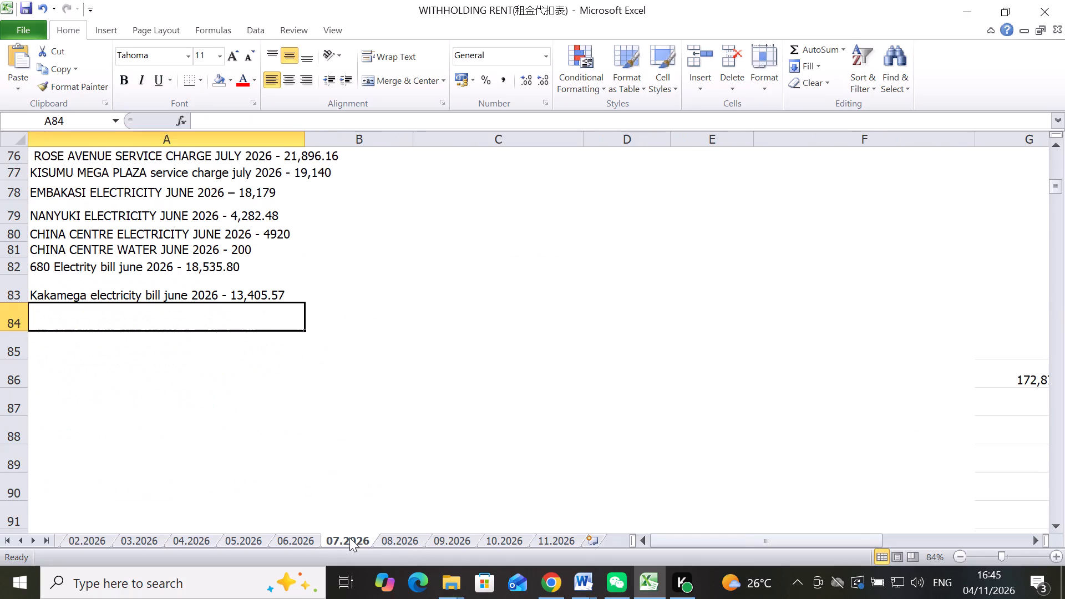
{"action": "left_click", "coordinate": [312, 540]}
{"action": "left_click", "coordinate": [250, 539]}
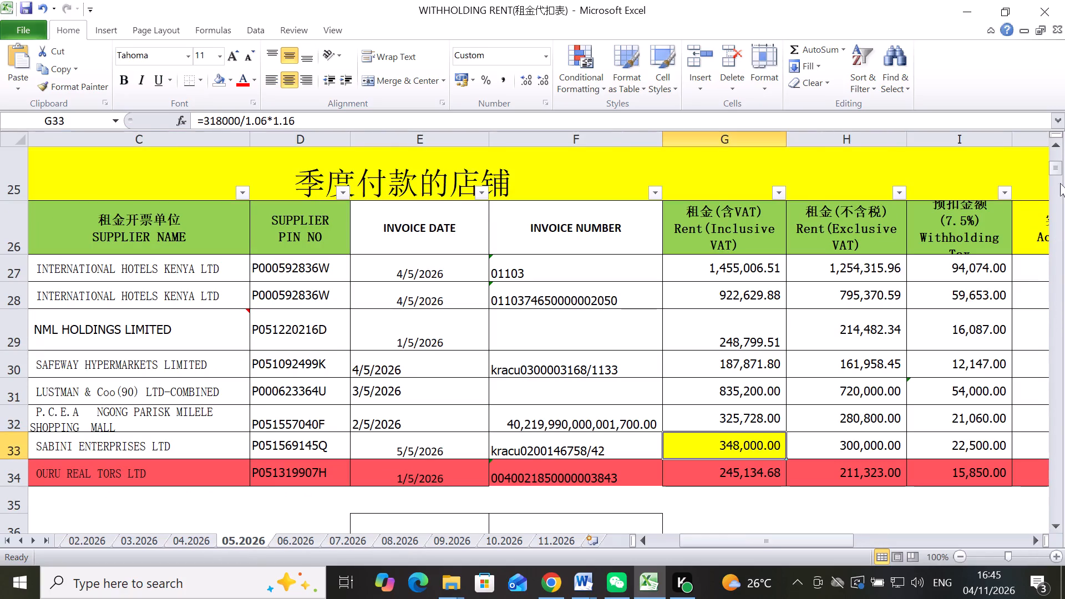
{"action": "left_click_drag", "start_coordinate": [1064, 171], "coordinate": [1062, 194]}
{"action": "left_click_drag", "start_coordinate": [1056, 174], "coordinate": [1064, 265]}
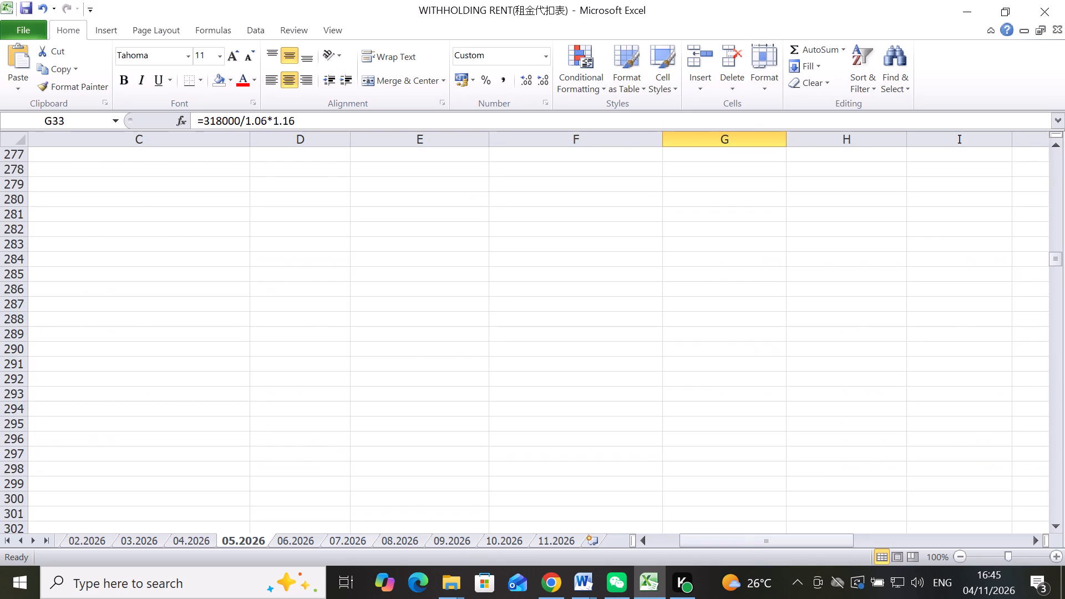
{"action": "left_click", "coordinate": [338, 544]}
{"action": "scroll", "coordinate": [166, 442], "scroll_direction": "up", "scroll_amount": 1}
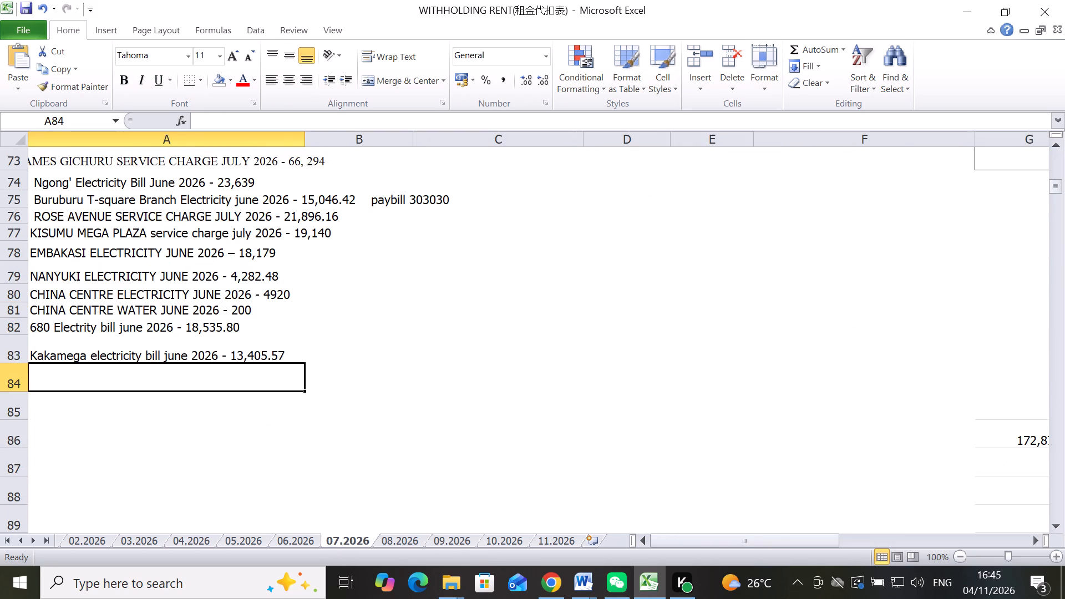
{"action": "scroll", "coordinate": [216, 423], "scroll_direction": "up", "scroll_amount": 2}
{"action": "scroll", "coordinate": [227, 440], "scroll_direction": "down", "scroll_amount": 1}
{"action": "scroll", "coordinate": [229, 443], "scroll_direction": "up", "scroll_amount": 1}
{"action": "scroll", "coordinate": [229, 444], "scroll_direction": "down", "scroll_amount": 1}
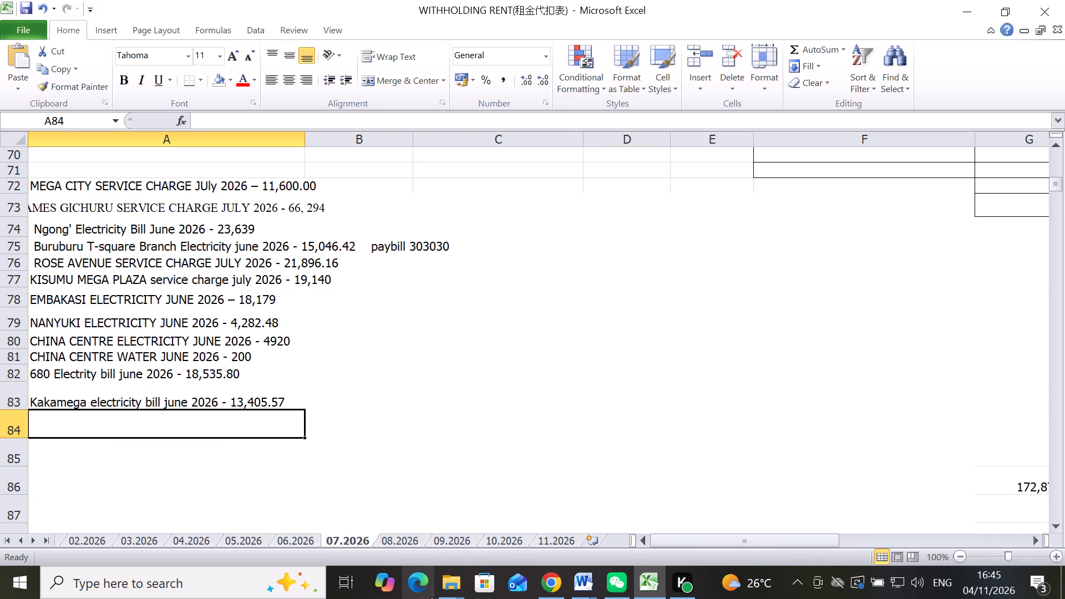
{"action": "left_click", "coordinate": [397, 535]}
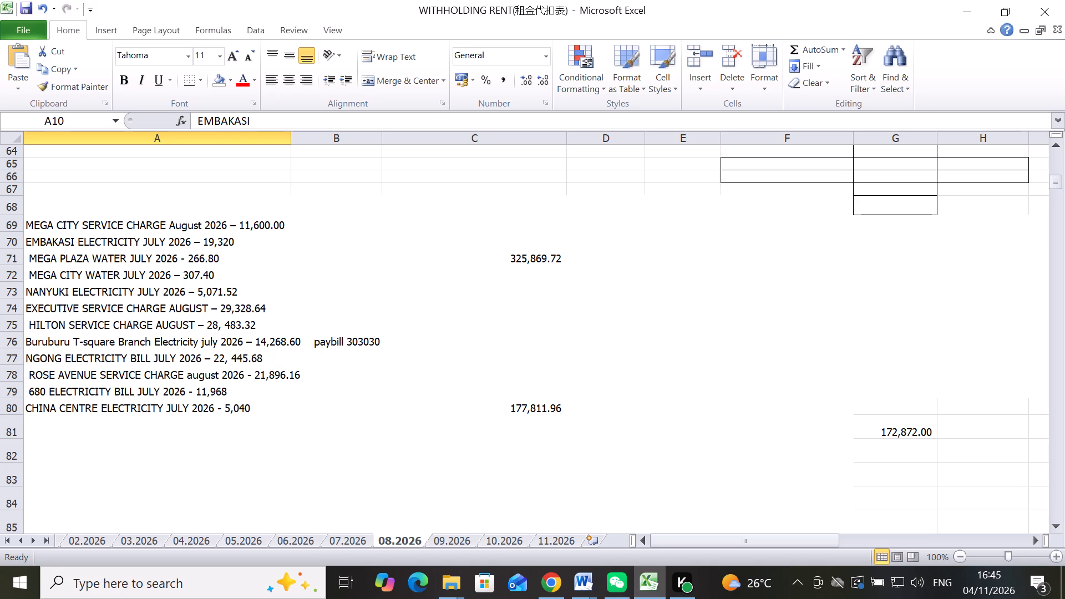
Compare the Villa Vista electricity entries on the 09.2026 and 10.2026 sheets, rechecking the 07.2026 and 08.2026 lists for related bills.
{"action": "left_click", "coordinate": [434, 539]}
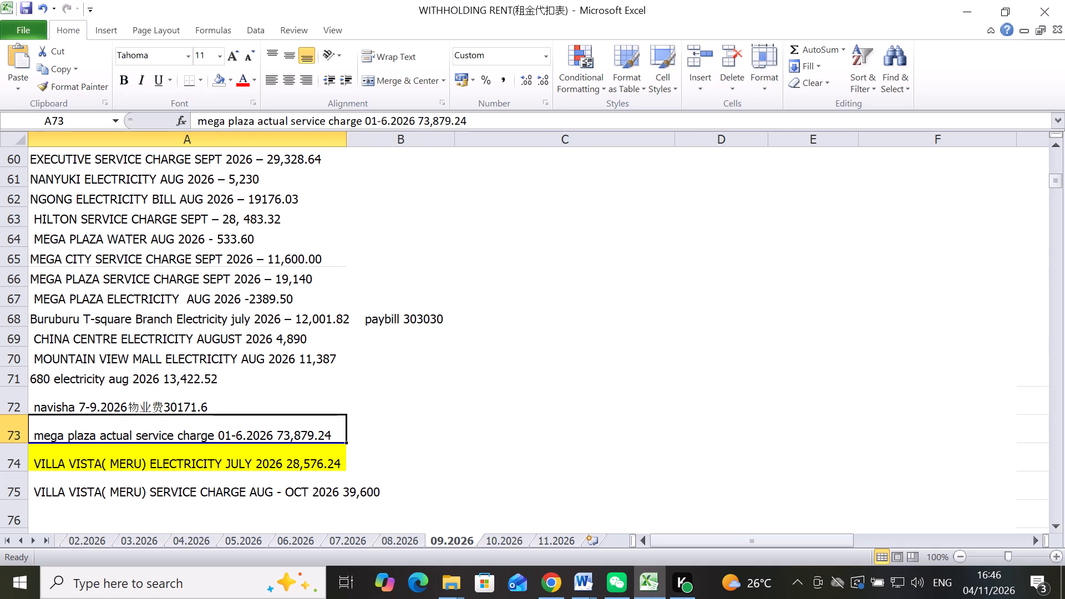
{"action": "left_click", "coordinate": [283, 470]}
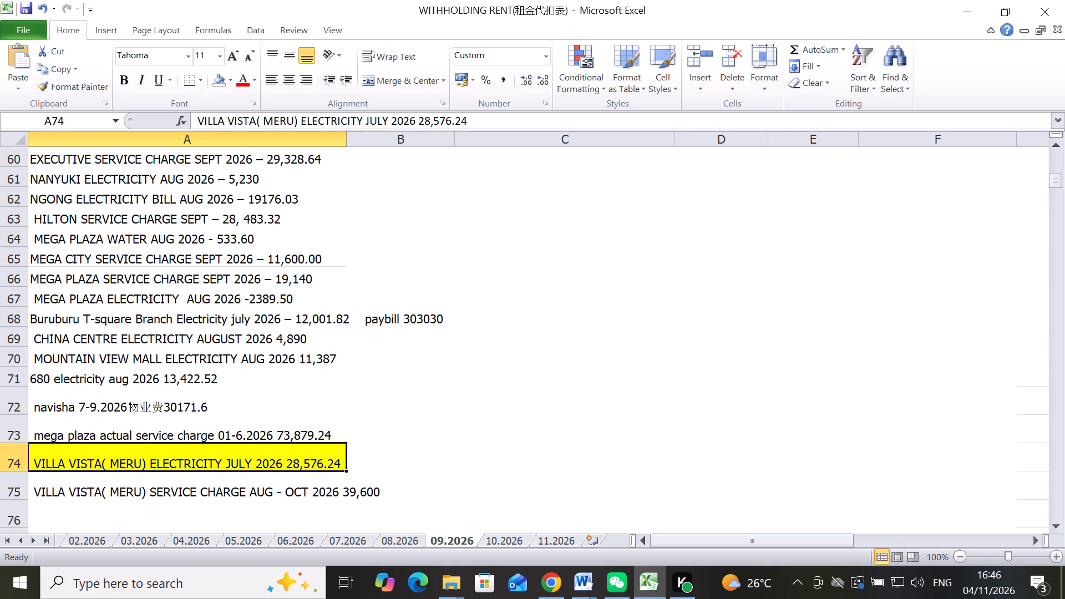
{"action": "left_click", "coordinate": [504, 542]}
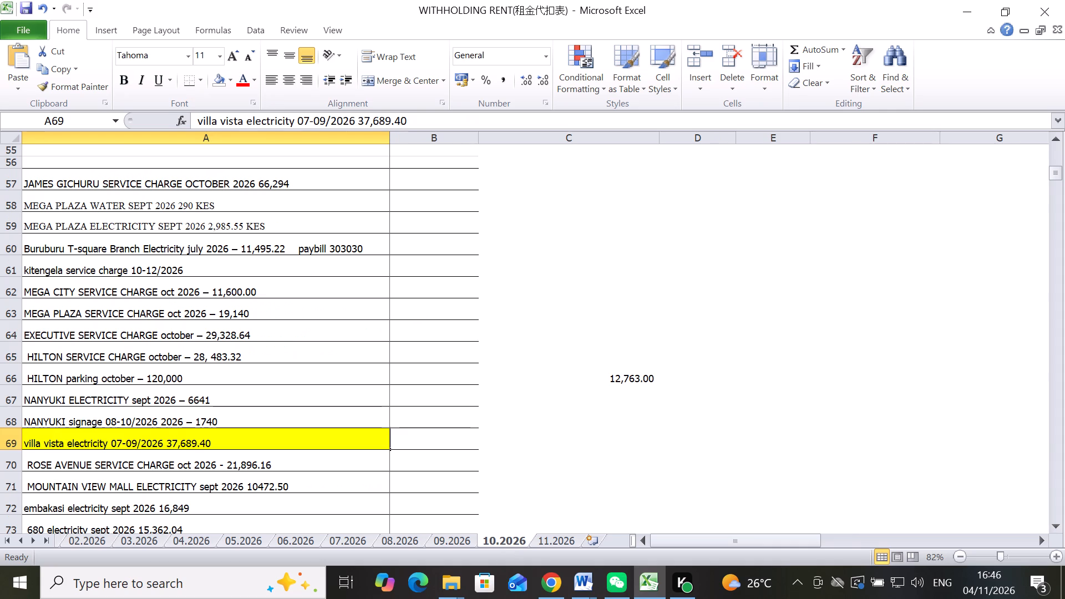
{"action": "left_click", "coordinate": [133, 437]}
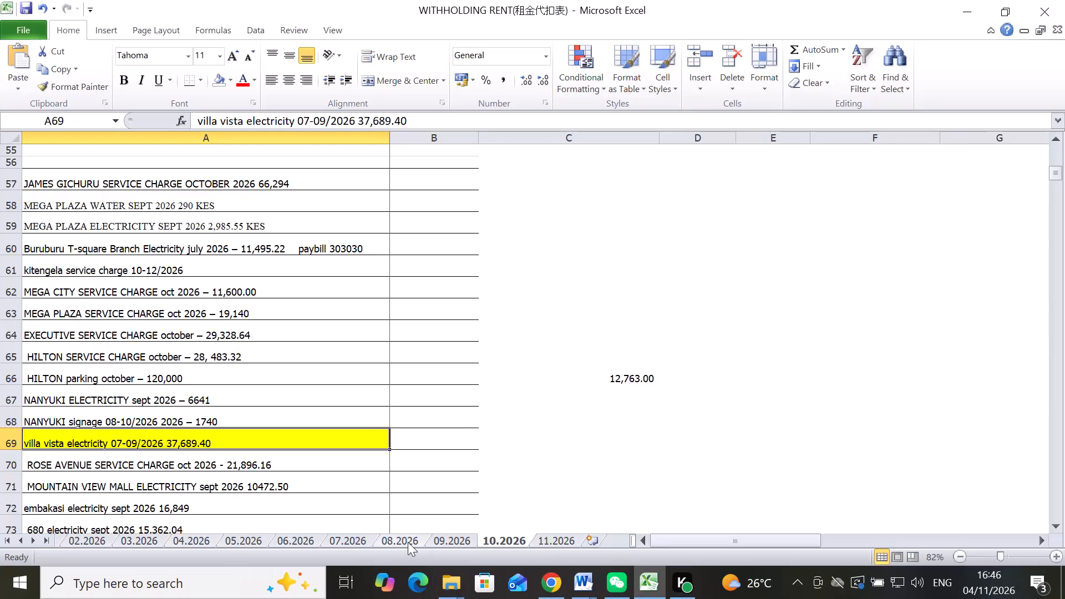
{"action": "left_click", "coordinate": [386, 537]}
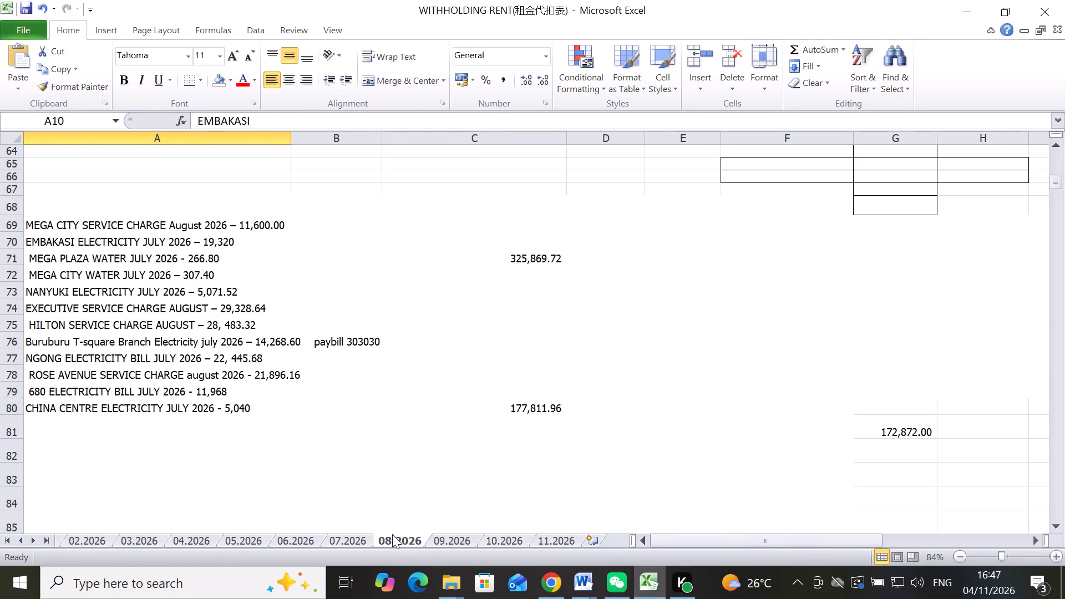
{"action": "left_click", "coordinate": [398, 540]}
{"action": "left_click", "coordinate": [357, 540]}
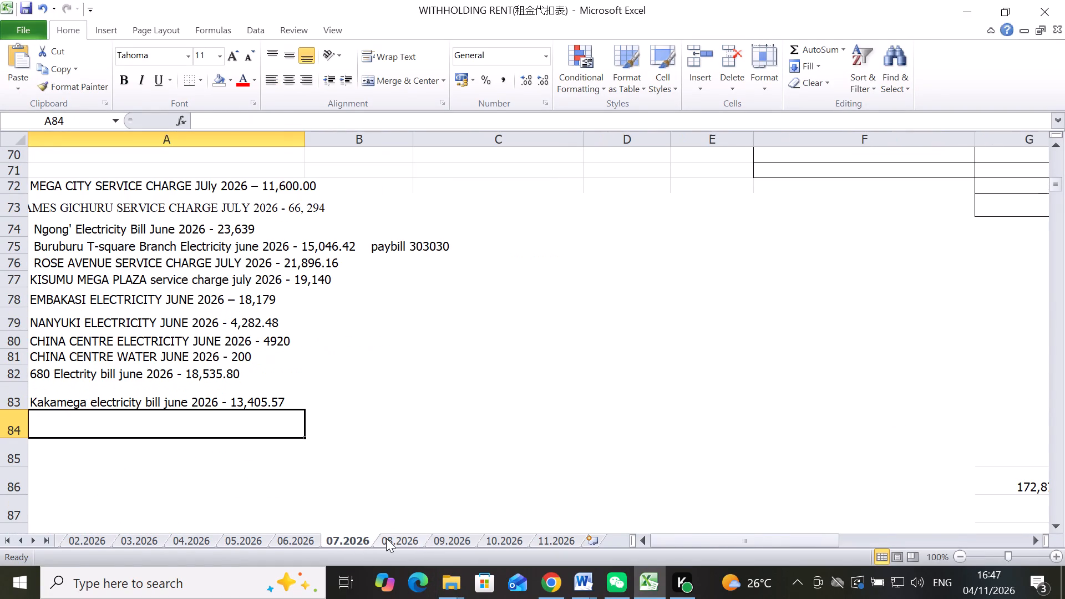
{"action": "left_click", "coordinate": [386, 538]}
{"action": "left_click", "coordinate": [444, 537]}
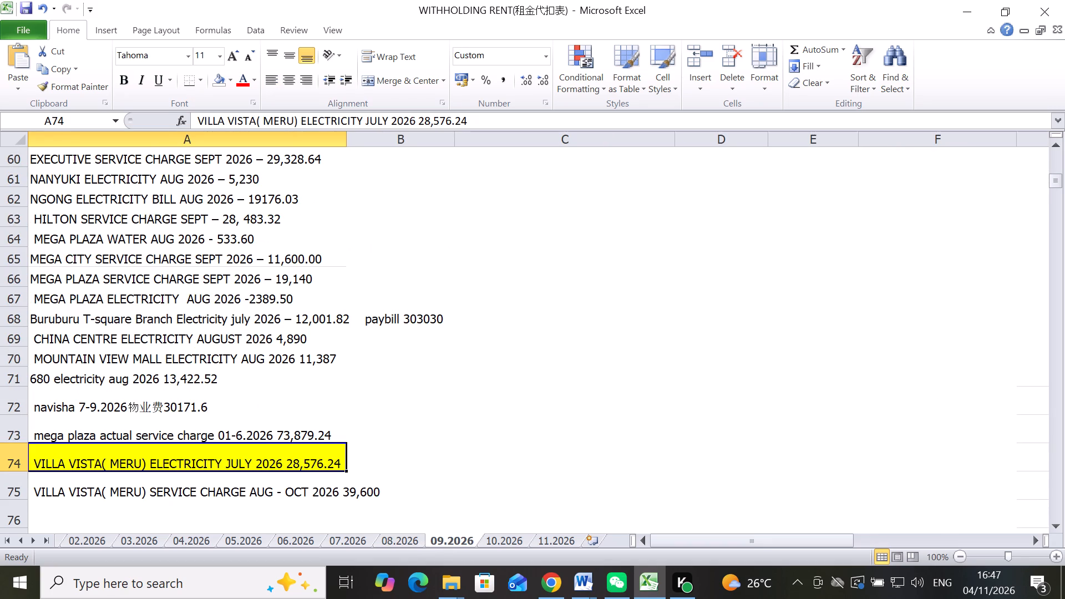
{"action": "left_click", "coordinate": [500, 542]}
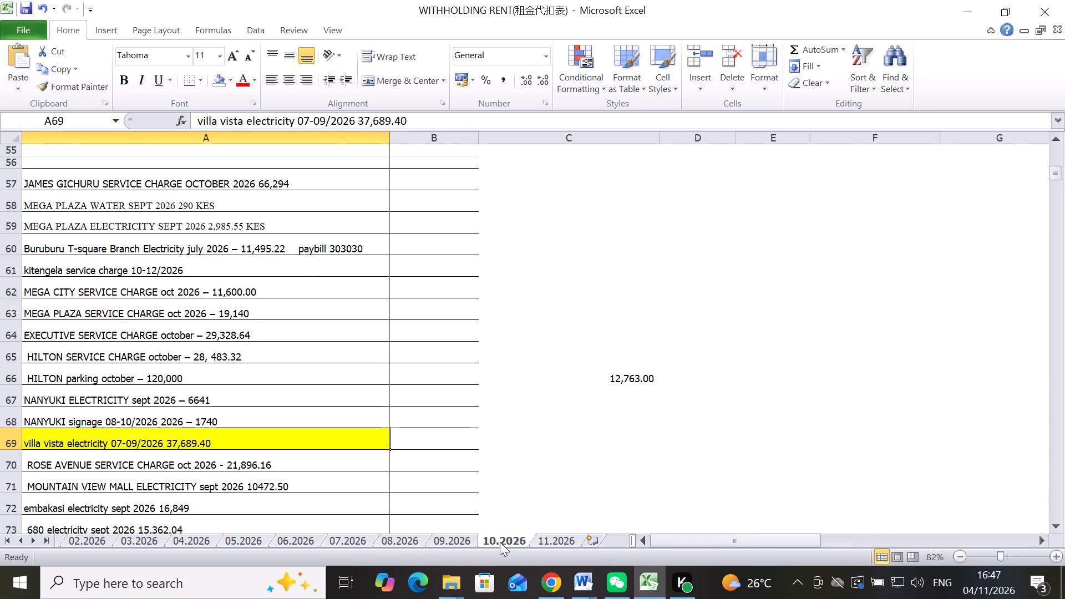
{"action": "left_click", "coordinate": [261, 447]}
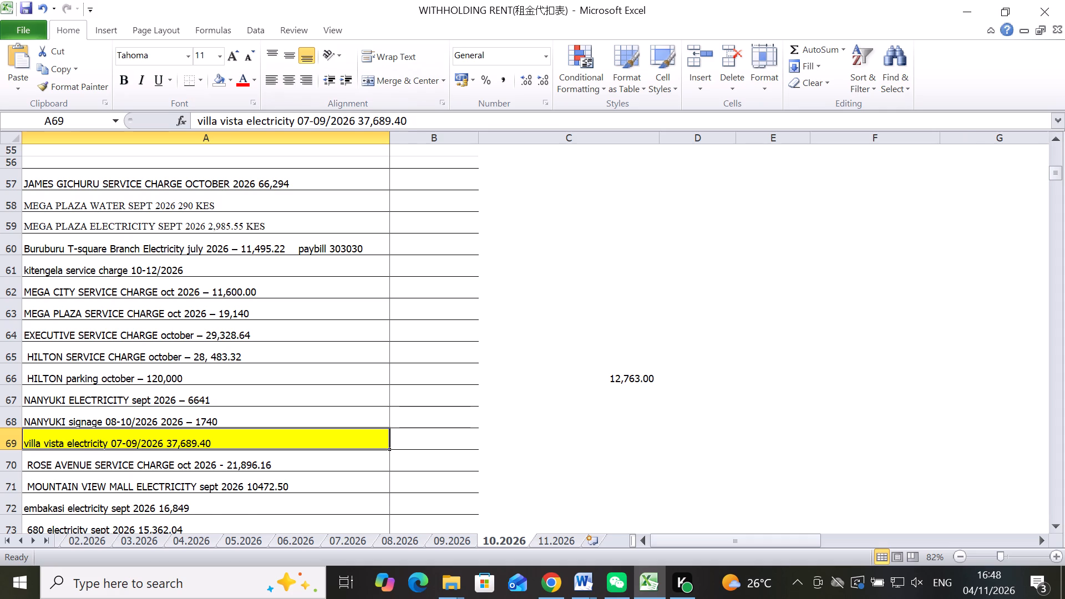
Examine the 10.2026 utility and service charge list around the villa vista entry, down to Naivasha, checking it against the 09.2026 sheet.
{"action": "scroll", "coordinate": [409, 269], "scroll_direction": "up", "scroll_amount": 1}
{"action": "scroll", "coordinate": [376, 314], "scroll_direction": "down", "scroll_amount": 1}
{"action": "scroll", "coordinate": [284, 397], "scroll_direction": "down", "scroll_amount": 1}
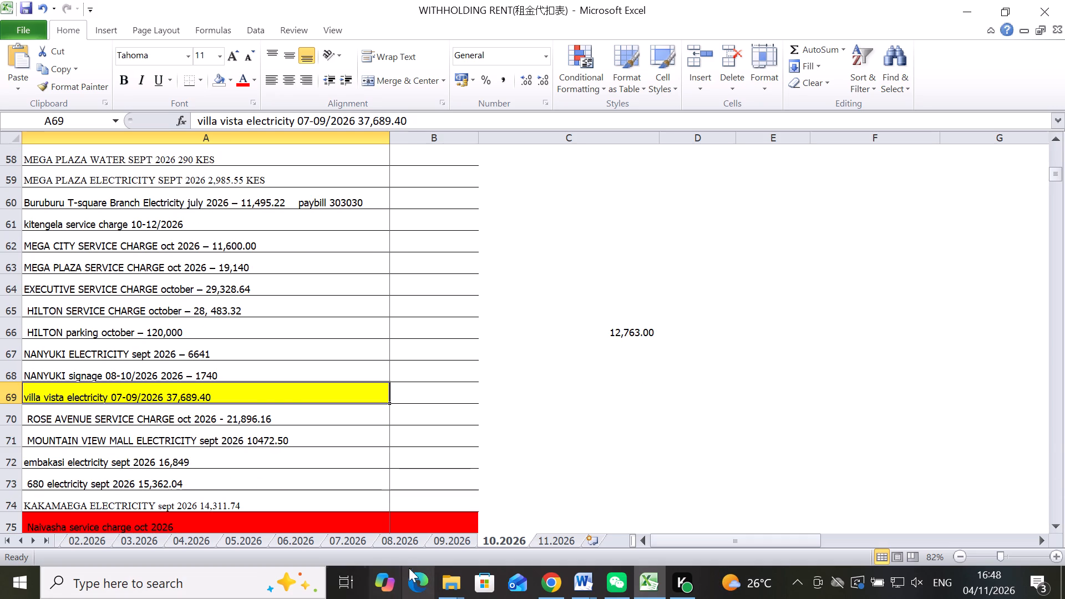
{"action": "left_click", "coordinate": [439, 542]}
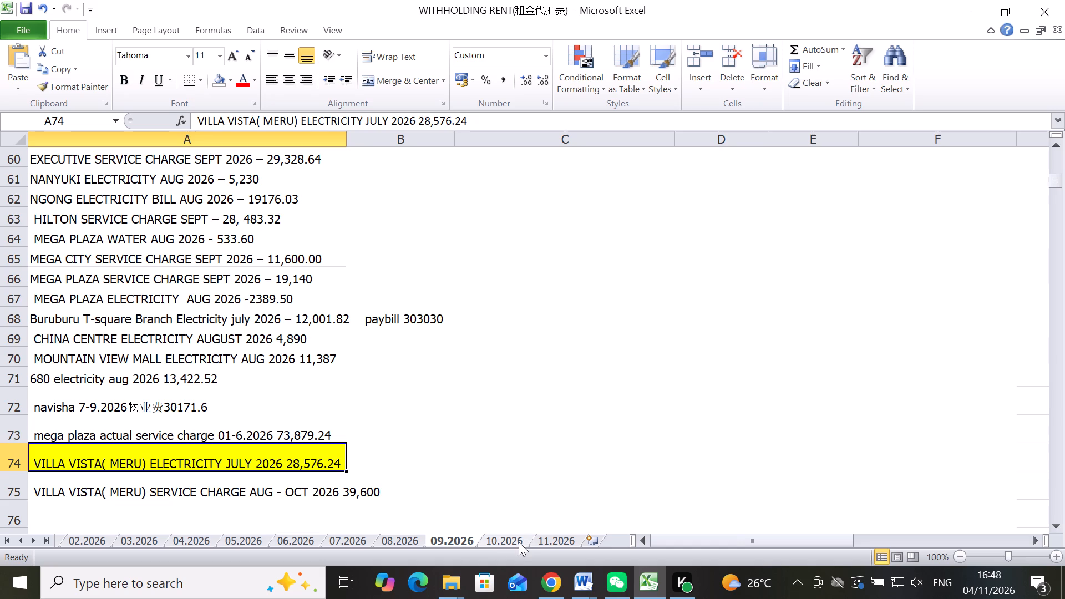
{"action": "left_click", "coordinate": [491, 543]}
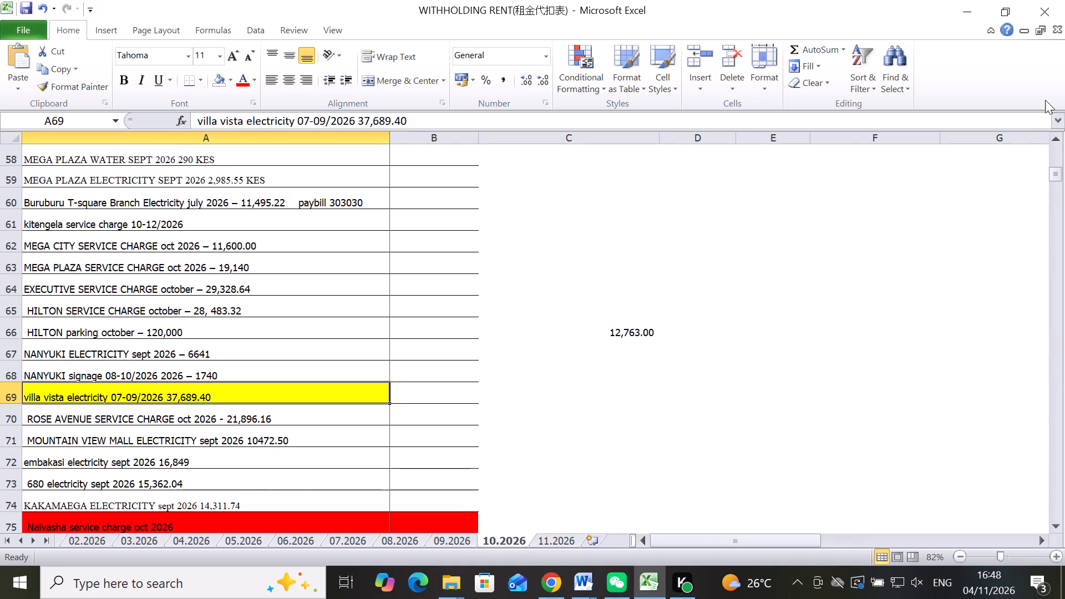
{"action": "scroll", "coordinate": [124, 425], "scroll_direction": "down", "scroll_amount": 2}
{"action": "scroll", "coordinate": [38, 404], "scroll_direction": "up", "scroll_amount": 1}
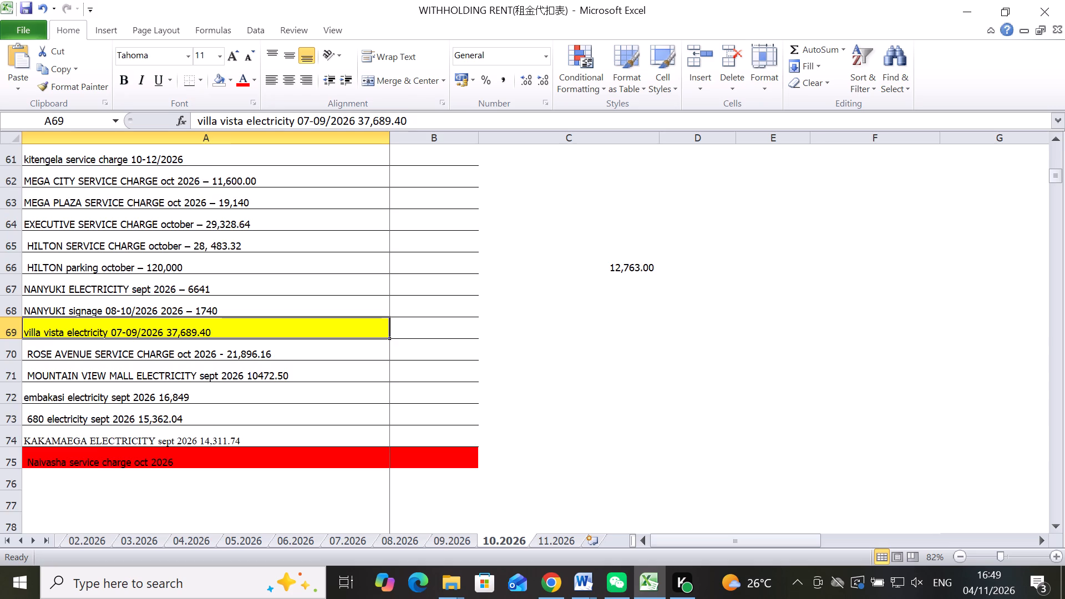
{"action": "scroll", "coordinate": [108, 295], "scroll_direction": "up", "scroll_amount": 2}
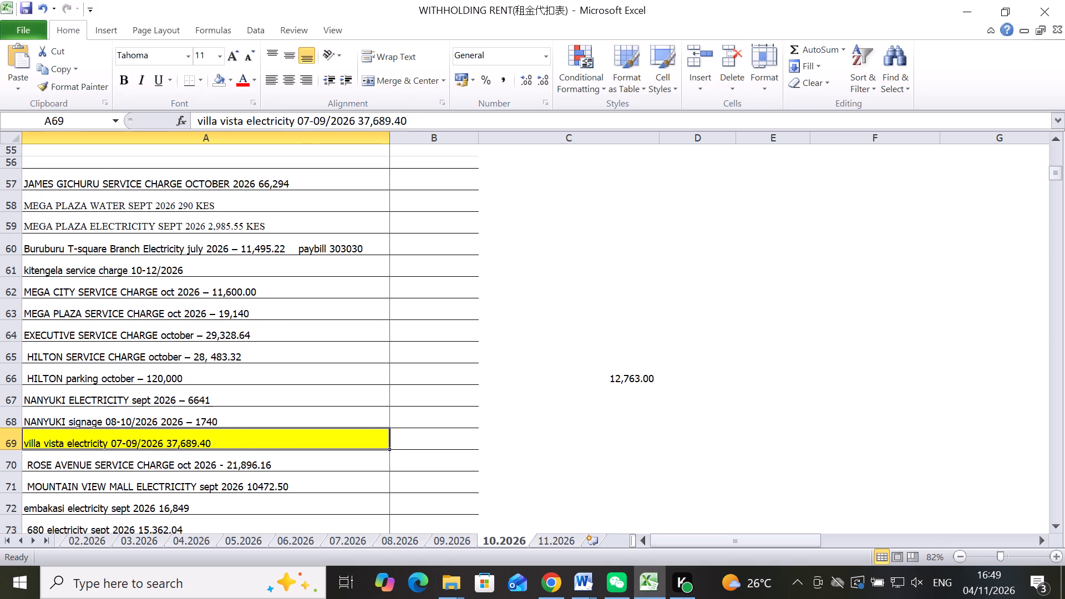
{"action": "scroll", "coordinate": [108, 295], "scroll_direction": "down", "scroll_amount": 1}
{"action": "scroll", "coordinate": [108, 309], "scroll_direction": "up", "scroll_amount": 1}
{"action": "scroll", "coordinate": [106, 318], "scroll_direction": "down", "scroll_amount": 1}
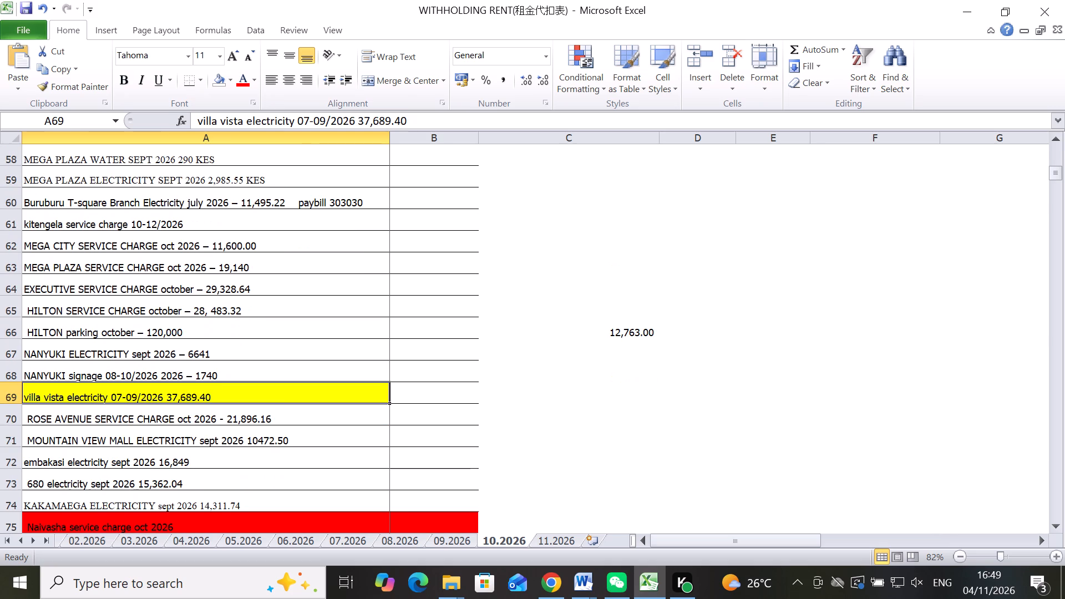
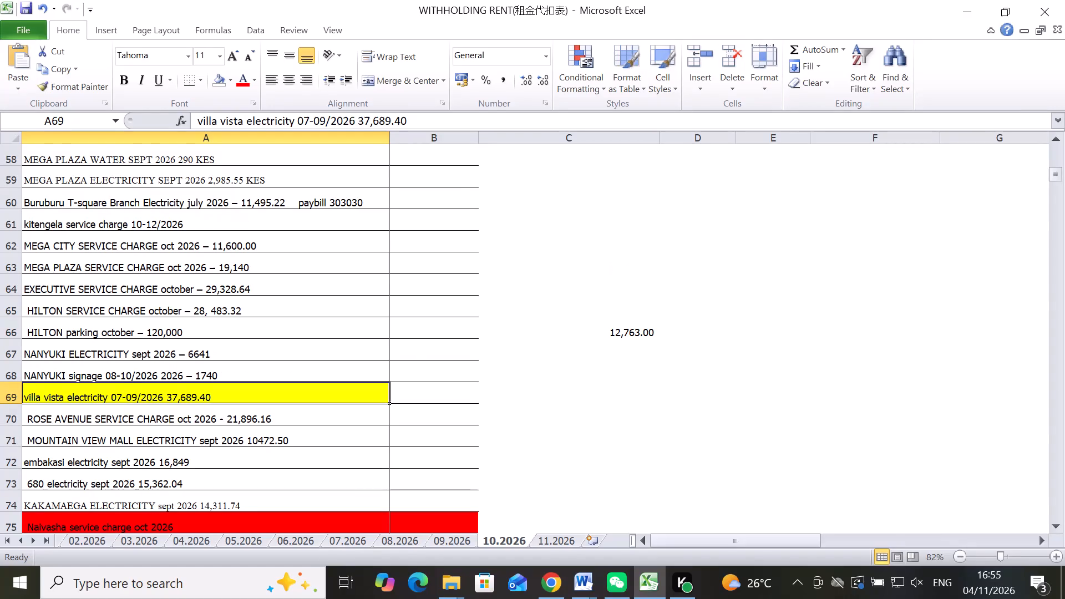
Check the villa vista electricity 07-09/2026 row on the 10.2026 sheet, including its adjacent columns and the surrounding utility entries.
{"action": "left_click_drag", "start_coordinate": [718, 534], "coordinate": [780, 545]}
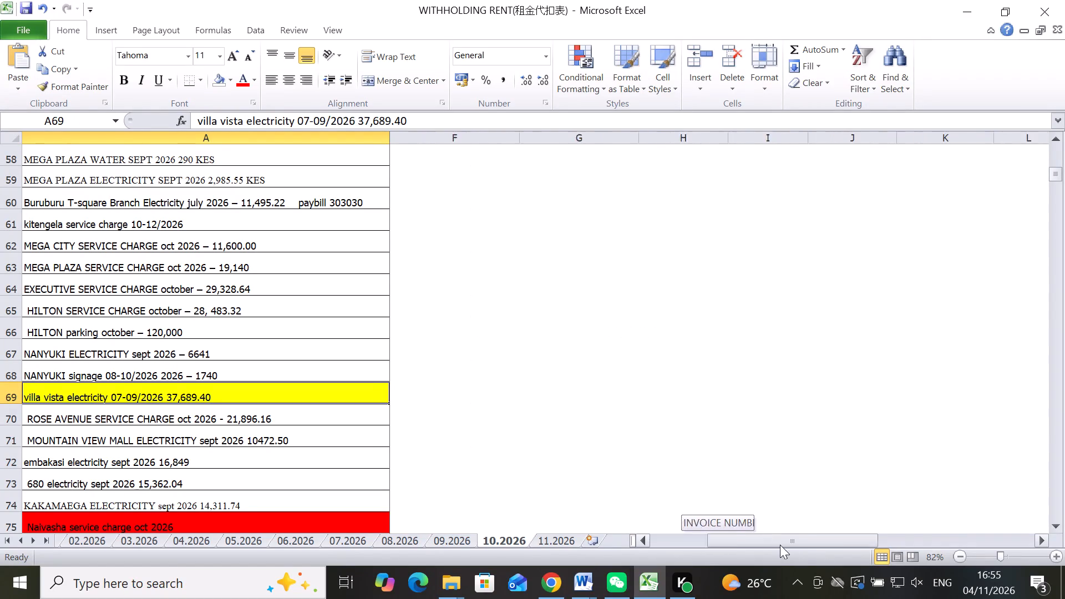
{"action": "left_click_drag", "start_coordinate": [780, 545], "coordinate": [705, 554]}
{"action": "scroll", "coordinate": [131, 403], "scroll_direction": "up", "scroll_amount": 3}
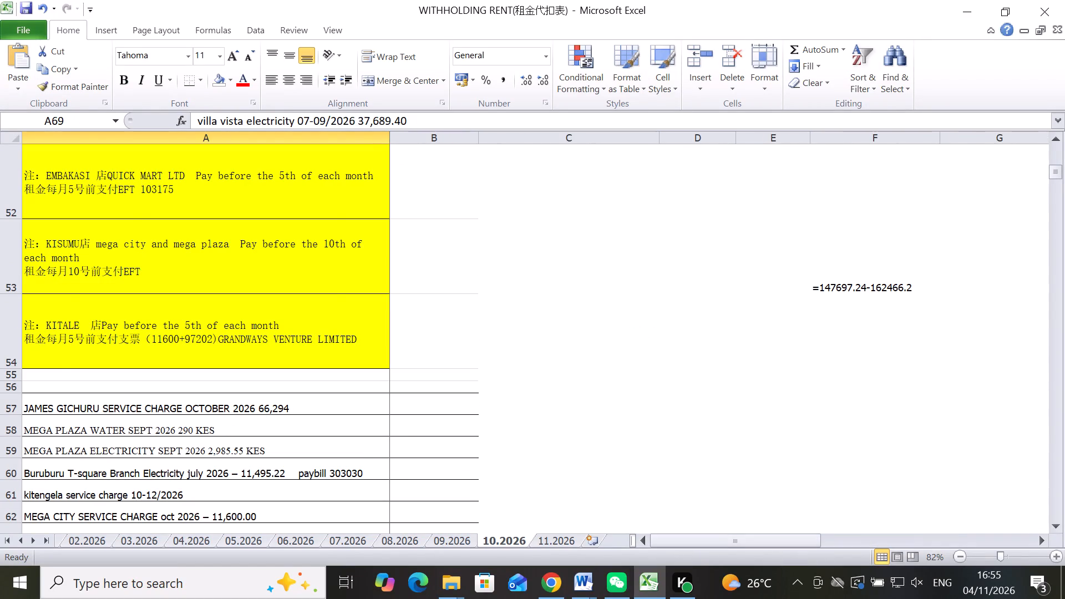
{"action": "scroll", "coordinate": [83, 384], "scroll_direction": "down", "scroll_amount": 3}
{"action": "left_click_drag", "start_coordinate": [701, 535], "coordinate": [654, 537]}
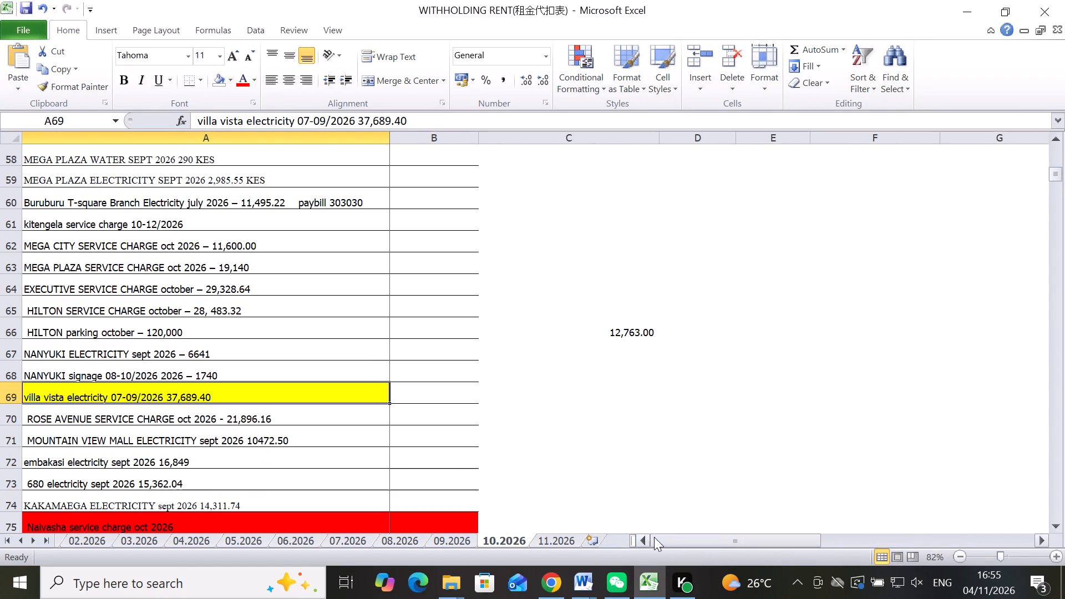
{"action": "left_click", "coordinate": [398, 398]}
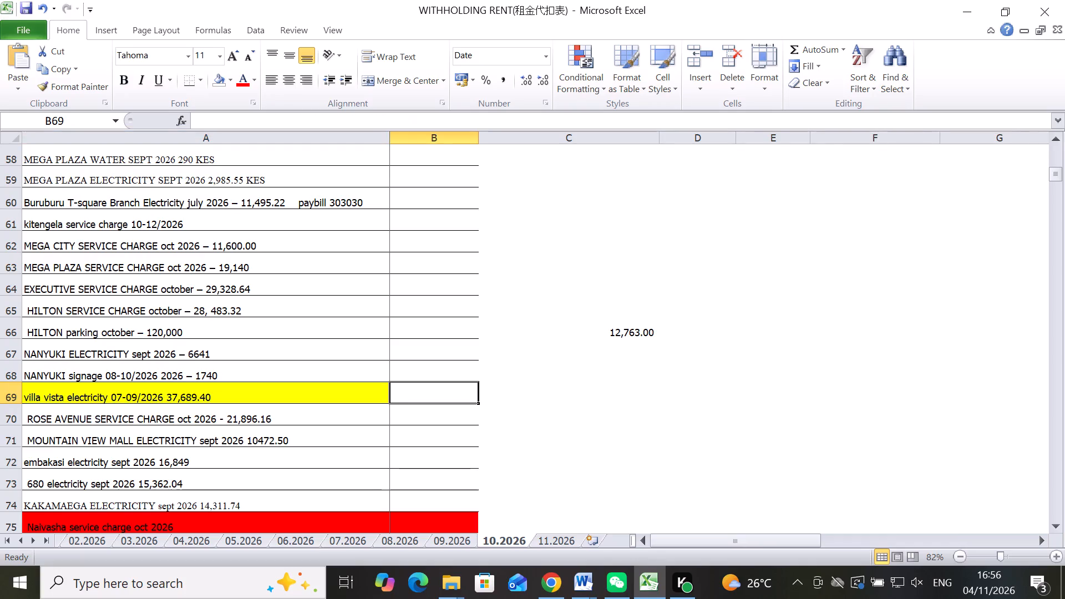
Examine the October rent table on the 10.2026 sheet from BURUBURU to NAIVASHA, including suppliers, invoice details and rent amounts.
{"action": "scroll", "coordinate": [297, 372], "scroll_direction": "up", "scroll_amount": 7}
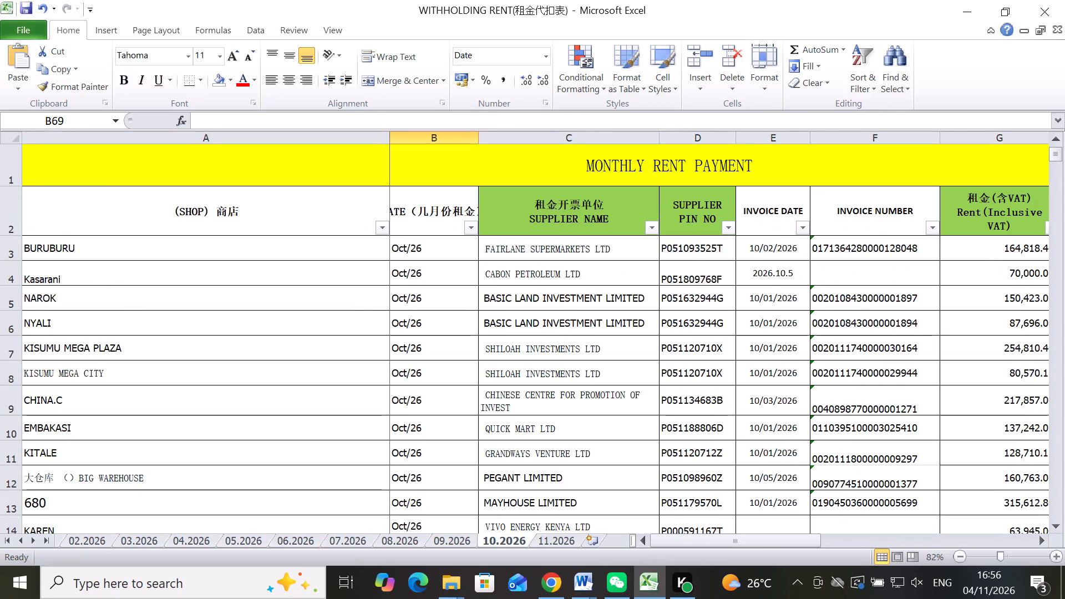
{"action": "scroll", "coordinate": [470, 342], "scroll_direction": "up", "scroll_amount": 2}
{"action": "scroll", "coordinate": [430, 403], "scroll_direction": "up", "scroll_amount": 1}
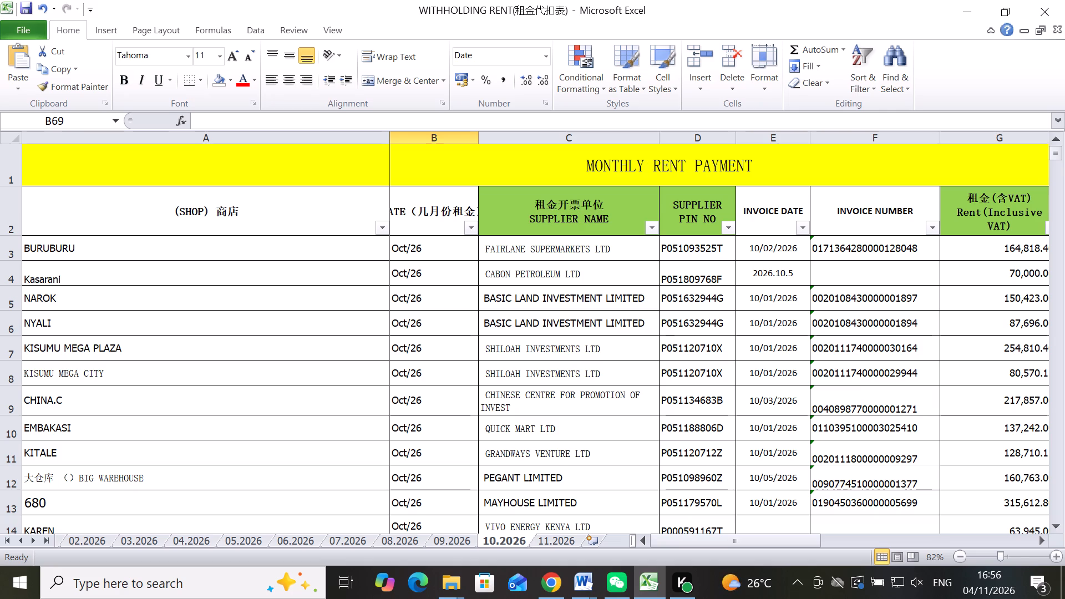
{"action": "scroll", "coordinate": [362, 479], "scroll_direction": "up", "scroll_amount": 2}
{"action": "scroll", "coordinate": [326, 402], "scroll_direction": "down", "scroll_amount": 1}
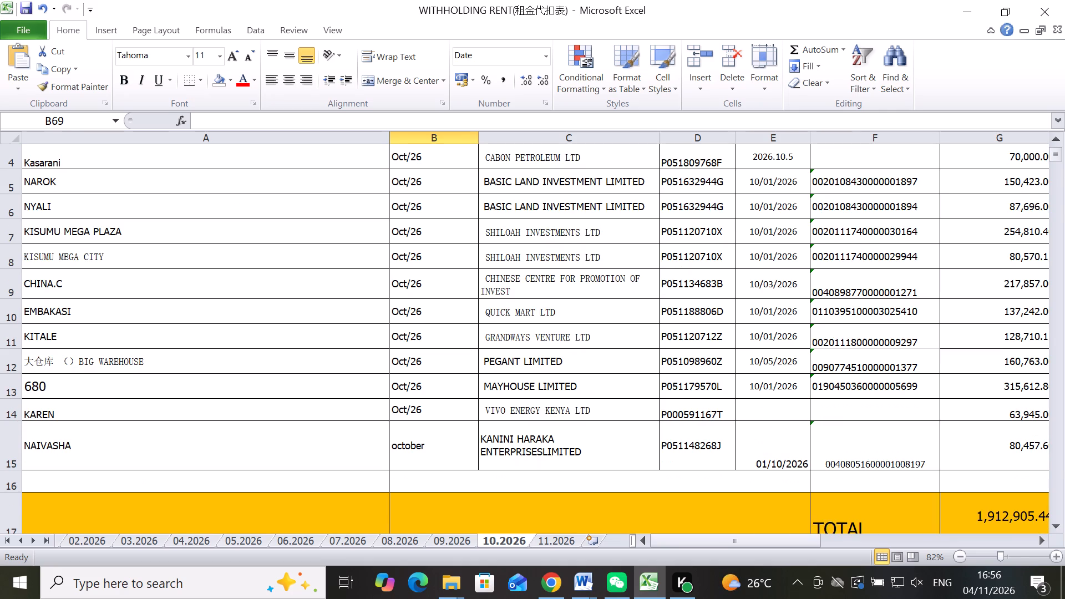
{"action": "scroll", "coordinate": [280, 417], "scroll_direction": "up", "scroll_amount": 3}
{"action": "scroll", "coordinate": [402, 356], "scroll_direction": "down", "scroll_amount": 1}
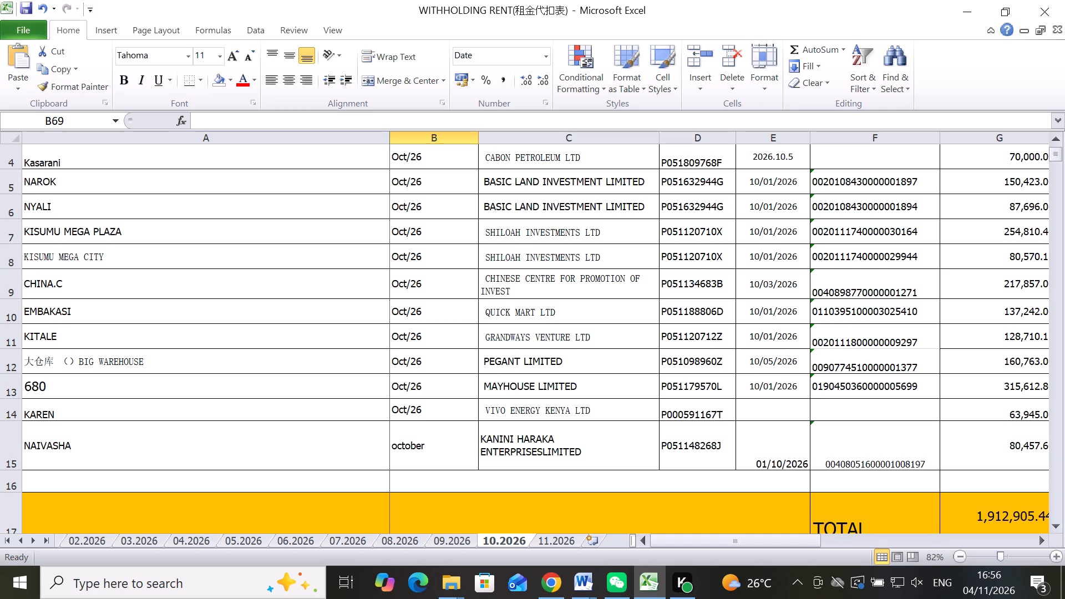
{"action": "scroll", "coordinate": [288, 438], "scroll_direction": "up", "scroll_amount": 1}
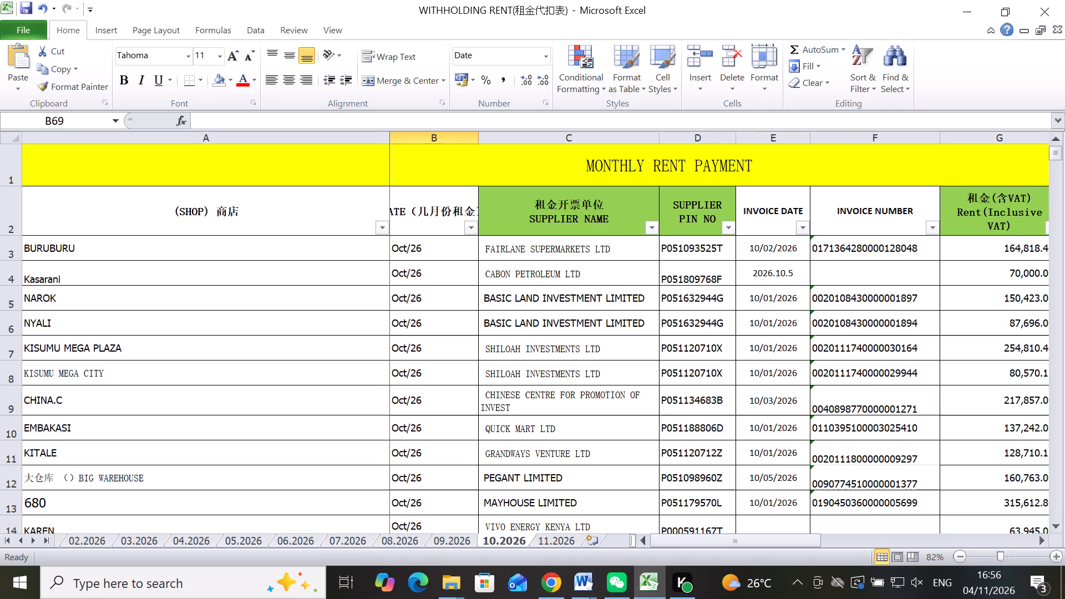
{"action": "scroll", "coordinate": [603, 443], "scroll_direction": "down", "scroll_amount": 2}
{"action": "scroll", "coordinate": [603, 443], "scroll_direction": "up", "scroll_amount": 1}
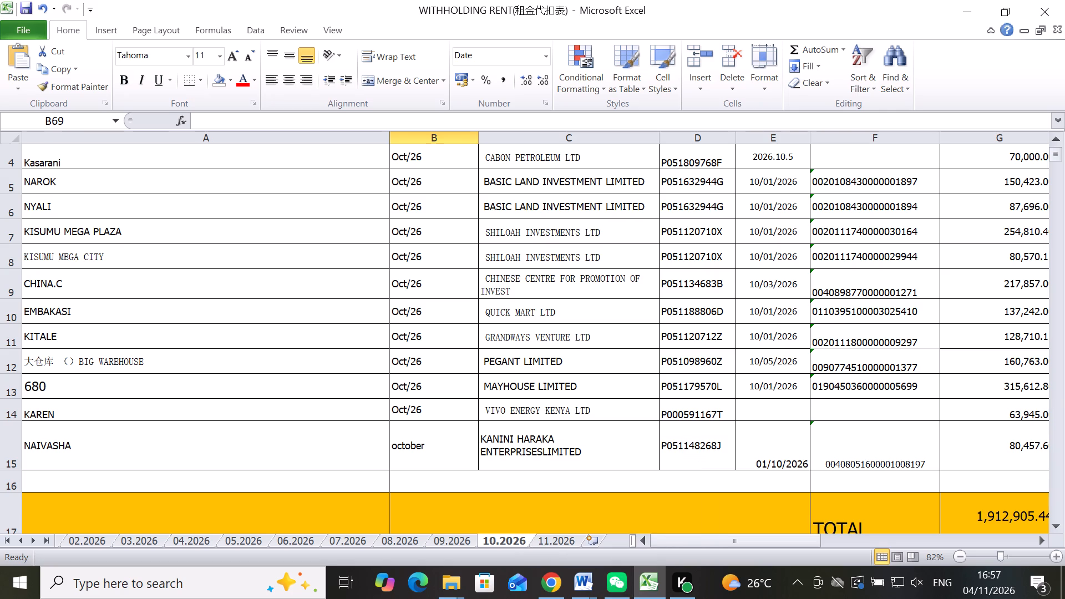
{"action": "scroll", "coordinate": [294, 244], "scroll_direction": "up", "scroll_amount": 2}
{"action": "scroll", "coordinate": [583, 336], "scroll_direction": "down", "scroll_amount": 1}
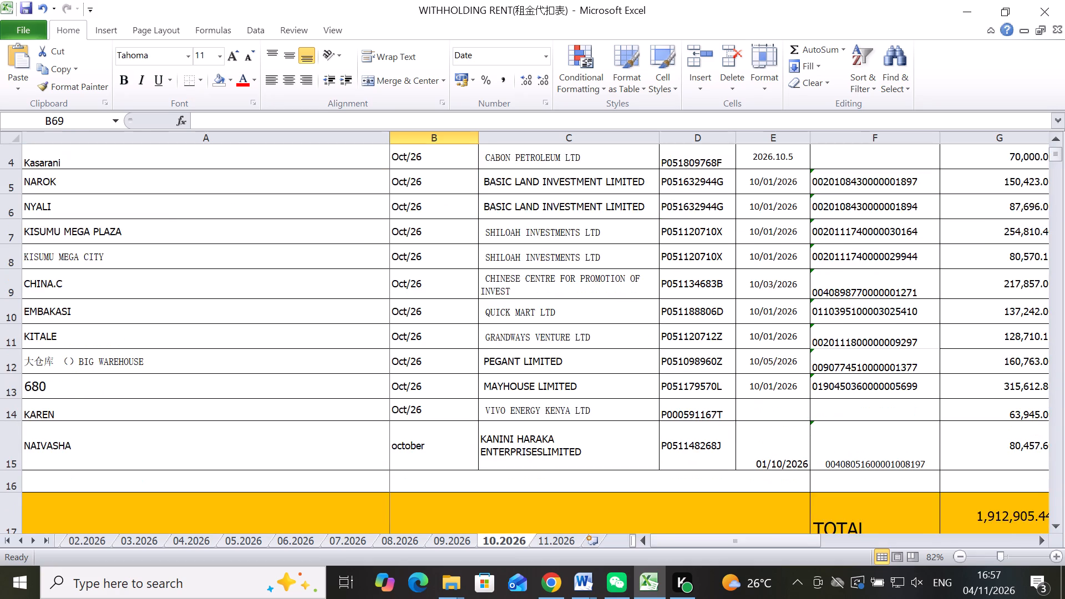
{"action": "scroll", "coordinate": [583, 336], "scroll_direction": "up", "scroll_amount": 1}
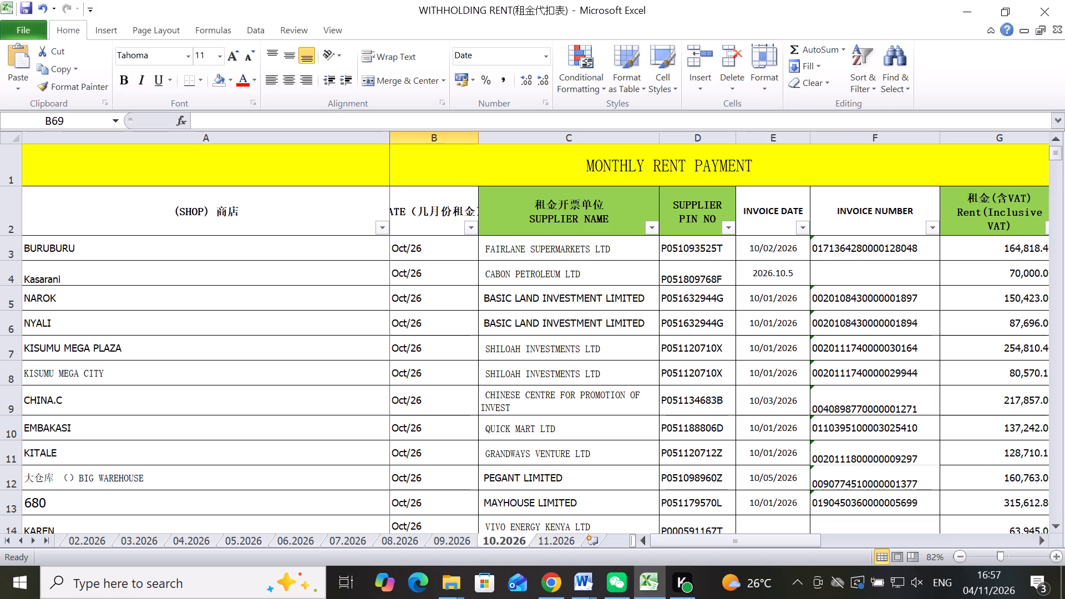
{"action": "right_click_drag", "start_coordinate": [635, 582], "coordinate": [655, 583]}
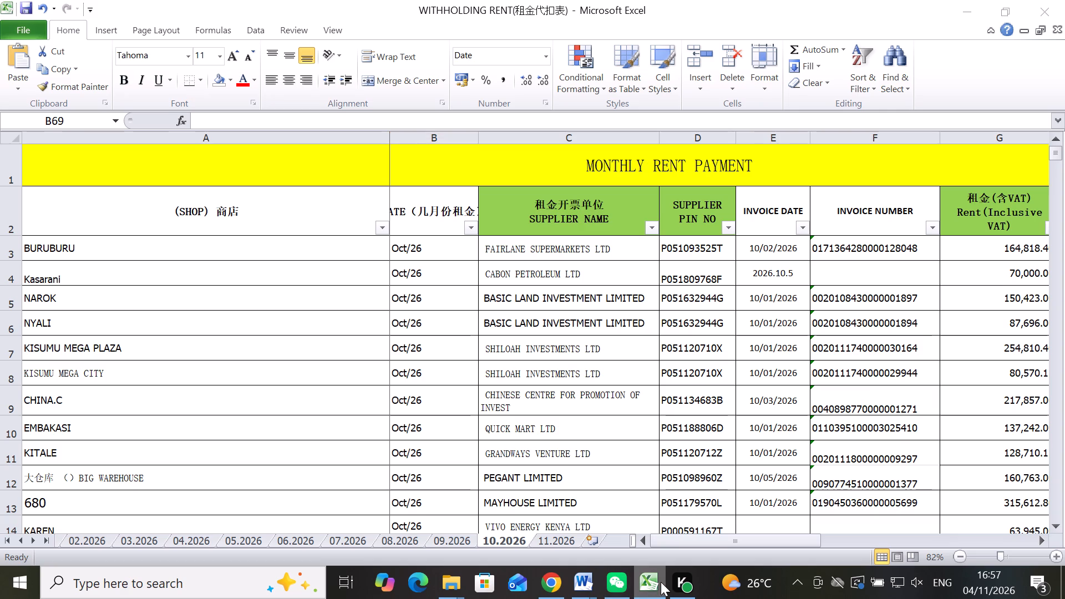
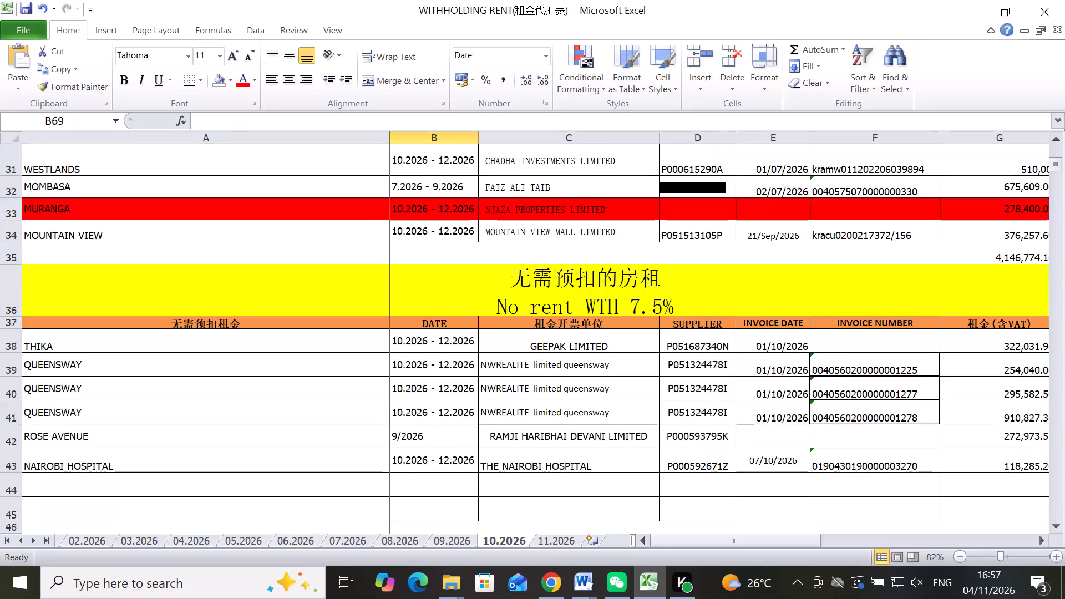
Examine the no-withholding rent section and the utility and service charge entries on the 10.2026 sheet.
{"action": "scroll", "coordinate": [244, 453], "scroll_direction": "down", "scroll_amount": 1}
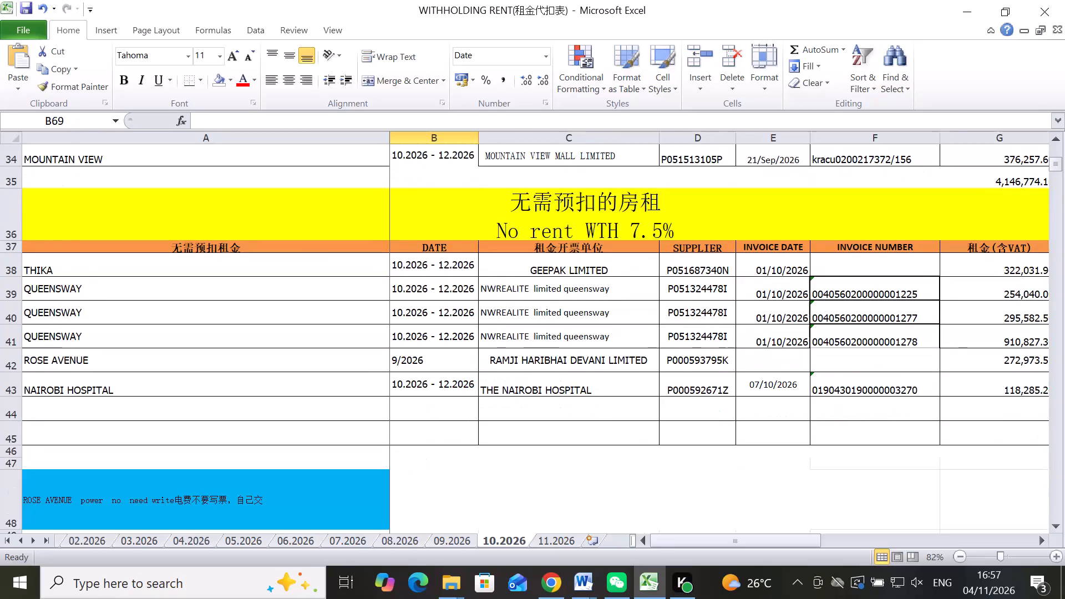
{"action": "scroll", "coordinate": [244, 453], "scroll_direction": "down", "scroll_amount": 1}
{"action": "scroll", "coordinate": [197, 449], "scroll_direction": "down", "scroll_amount": 3}
{"action": "scroll", "coordinate": [343, 349], "scroll_direction": "down", "scroll_amount": 1}
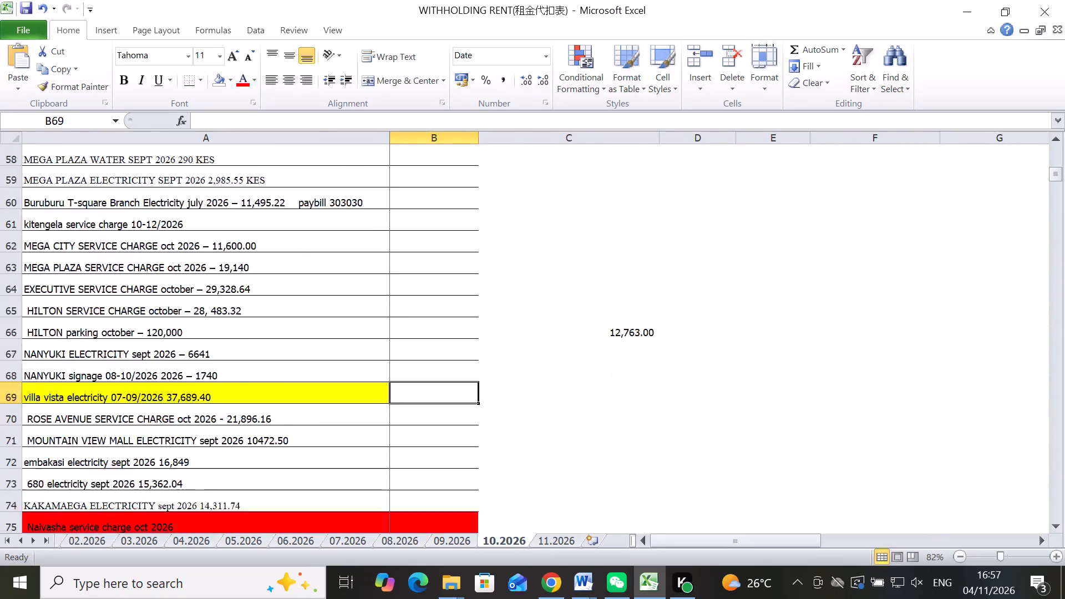
{"action": "scroll", "coordinate": [334, 361], "scroll_direction": "down", "scroll_amount": 2}
Check the utility entries at the bottom of the 11.2026 sheet, including the KAKAMAEGA and Embakasi electricity rows.
{"action": "left_click", "coordinate": [566, 541]}
{"action": "scroll", "coordinate": [415, 453], "scroll_direction": "down", "scroll_amount": 1}
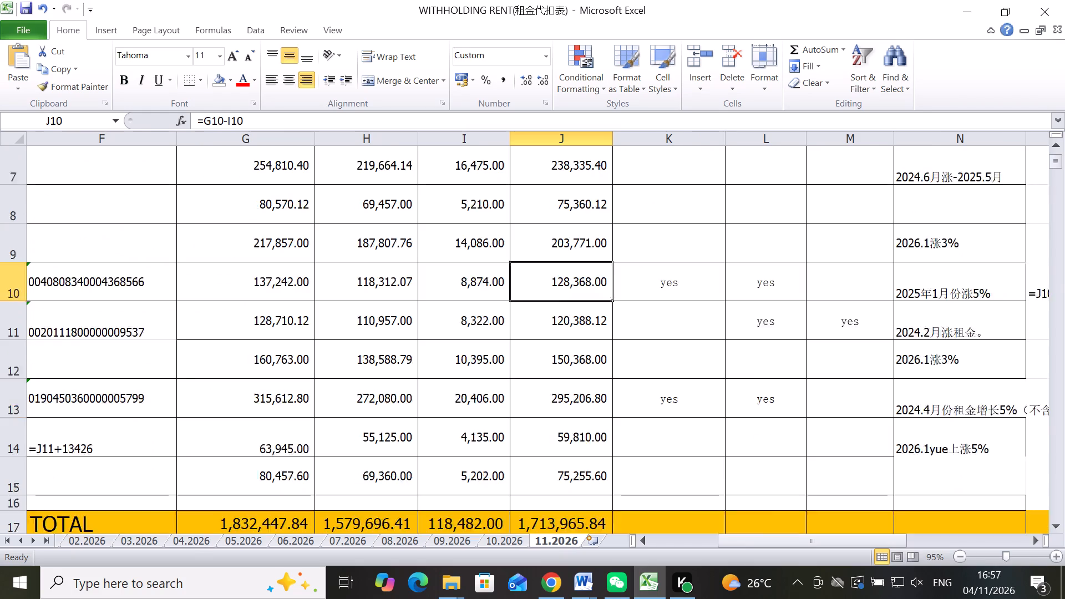
{"action": "scroll", "coordinate": [413, 449], "scroll_direction": "down", "scroll_amount": 6}
{"action": "scroll", "coordinate": [413, 449], "scroll_direction": "right", "scroll_amount": 2}
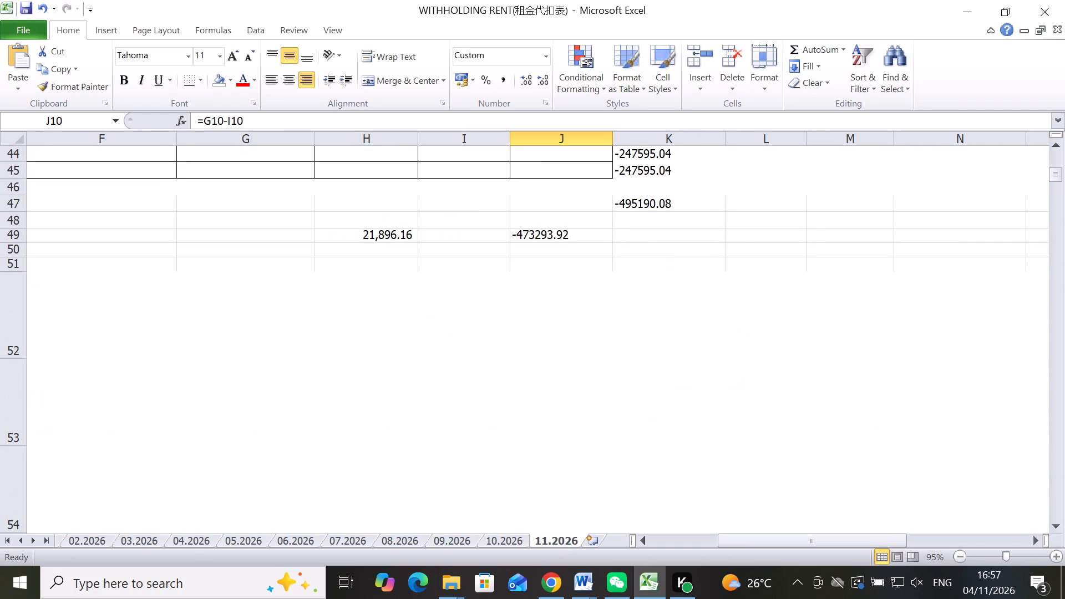
{"action": "scroll", "coordinate": [413, 449], "scroll_direction": "right", "scroll_amount": 8}
{"action": "scroll", "coordinate": [413, 449], "scroll_direction": "down", "scroll_amount": 3}
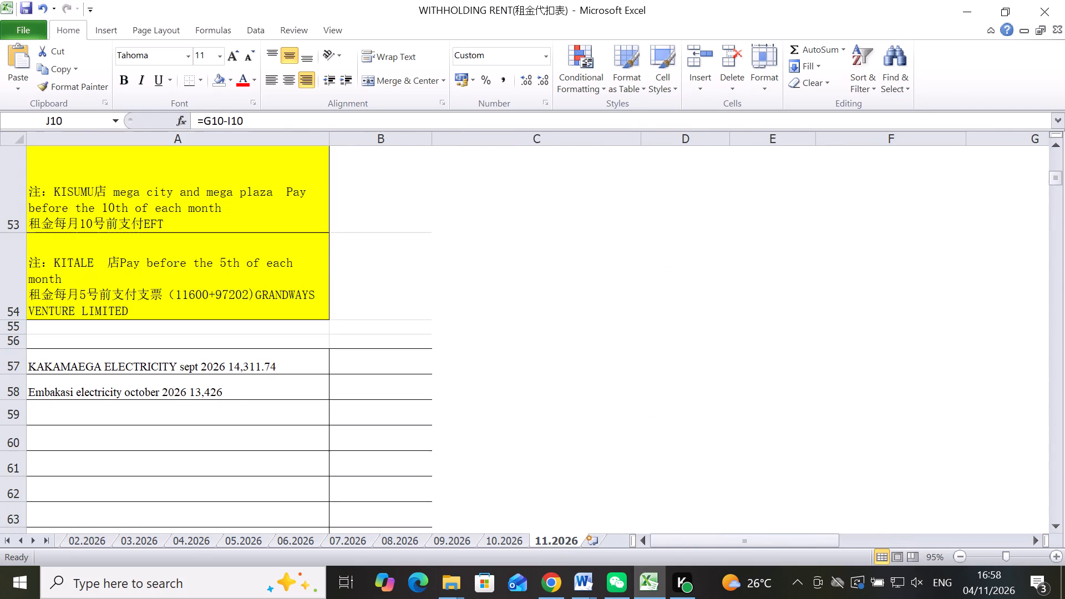
{"action": "left_click", "coordinate": [169, 394]}
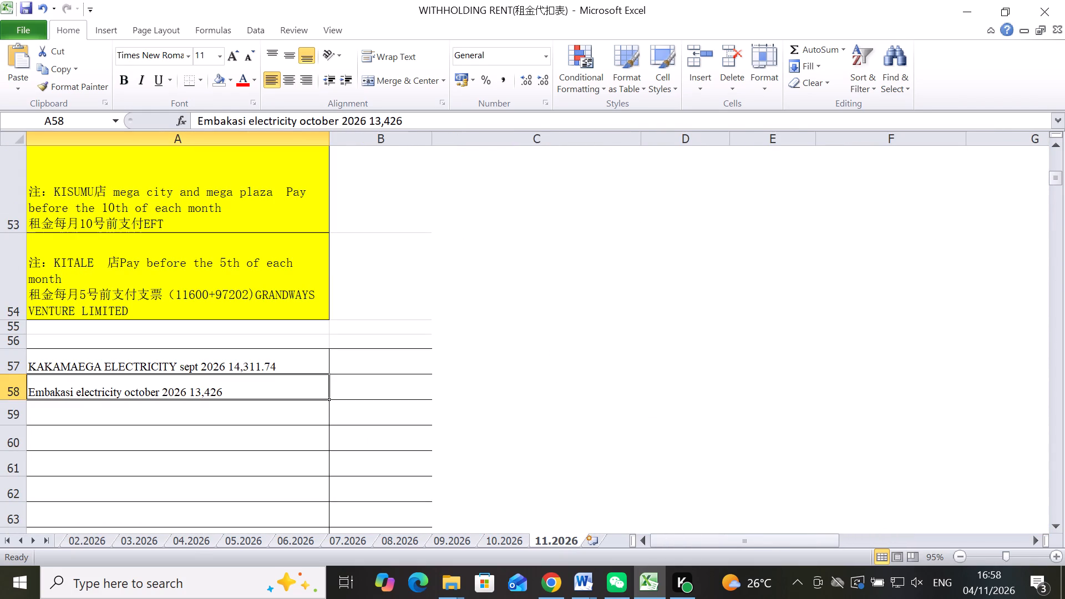
{"action": "left_click", "coordinate": [227, 358]}
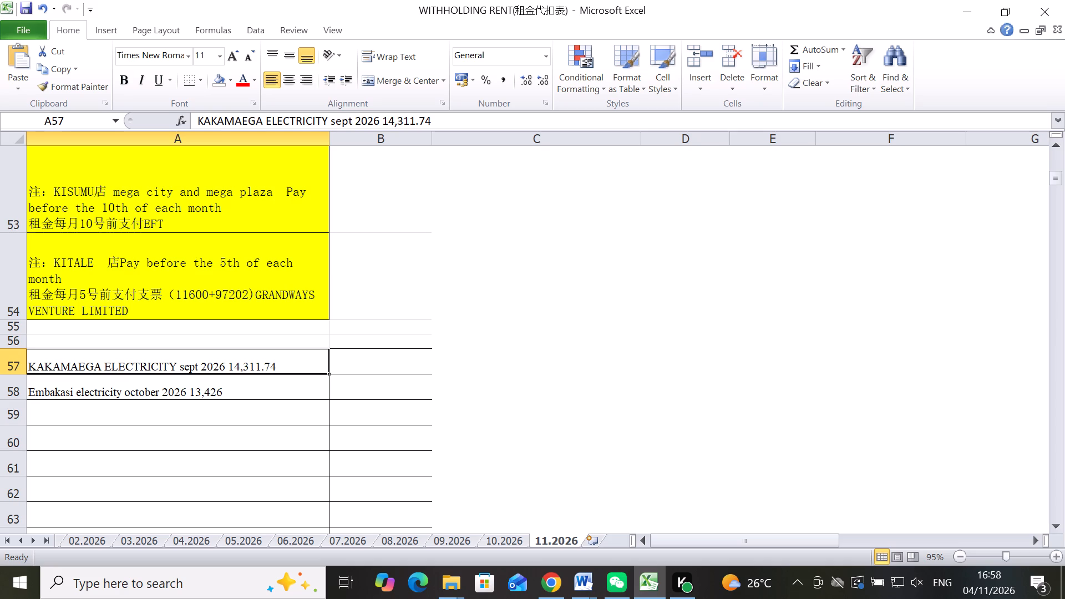
Insert a blank column before the shop name column on the 11.2026 sheet.
{"action": "scroll", "coordinate": [576, 346], "scroll_direction": "up", "scroll_amount": 1}
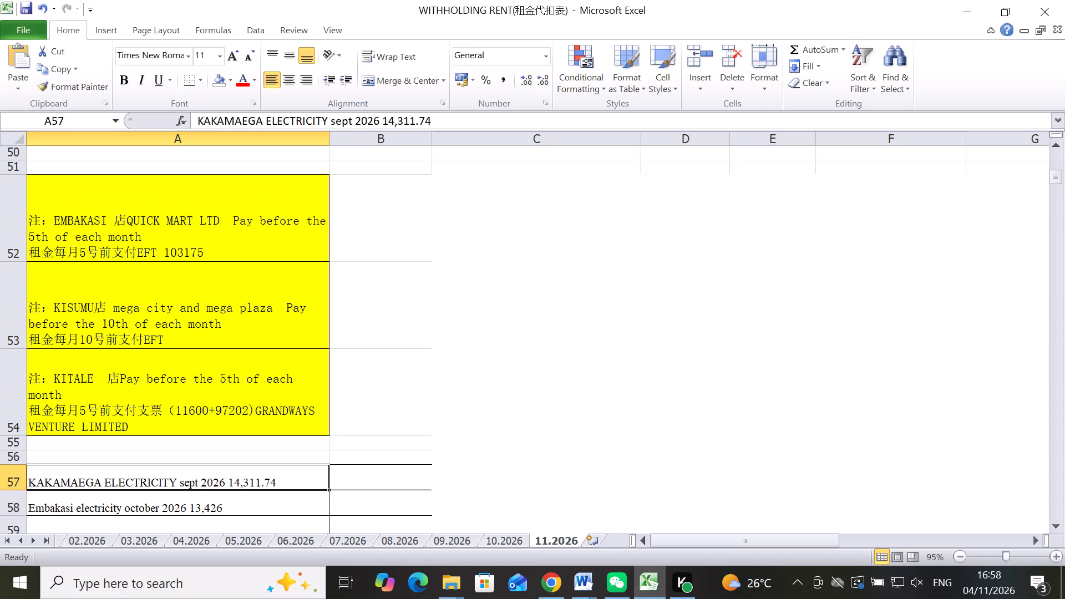
{"action": "scroll", "coordinate": [576, 346], "scroll_direction": "up", "scroll_amount": 3}
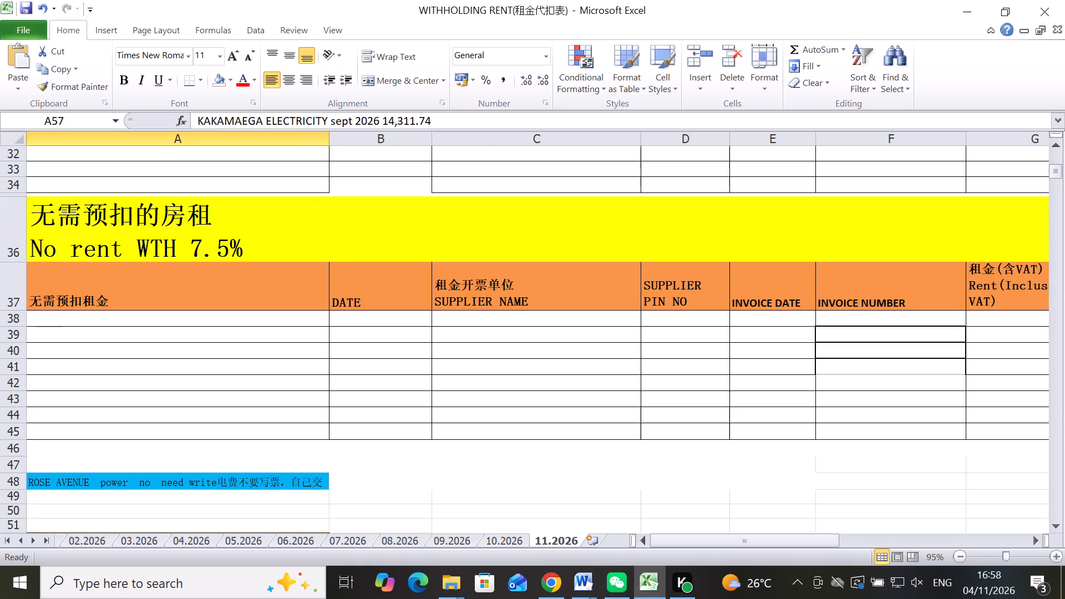
{"action": "scroll", "coordinate": [576, 346], "scroll_direction": "up", "scroll_amount": 2}
{"action": "scroll", "coordinate": [576, 346], "scroll_direction": "right", "scroll_amount": 5}
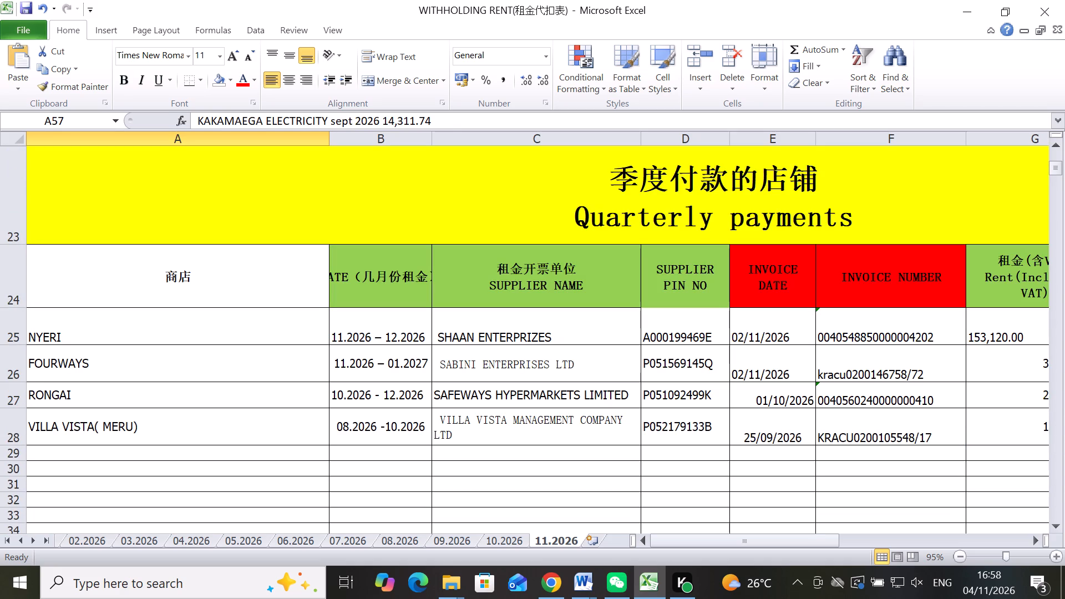
{"action": "left_click", "coordinate": [180, 141]}
{"action": "right_click", "coordinate": [180, 141]}
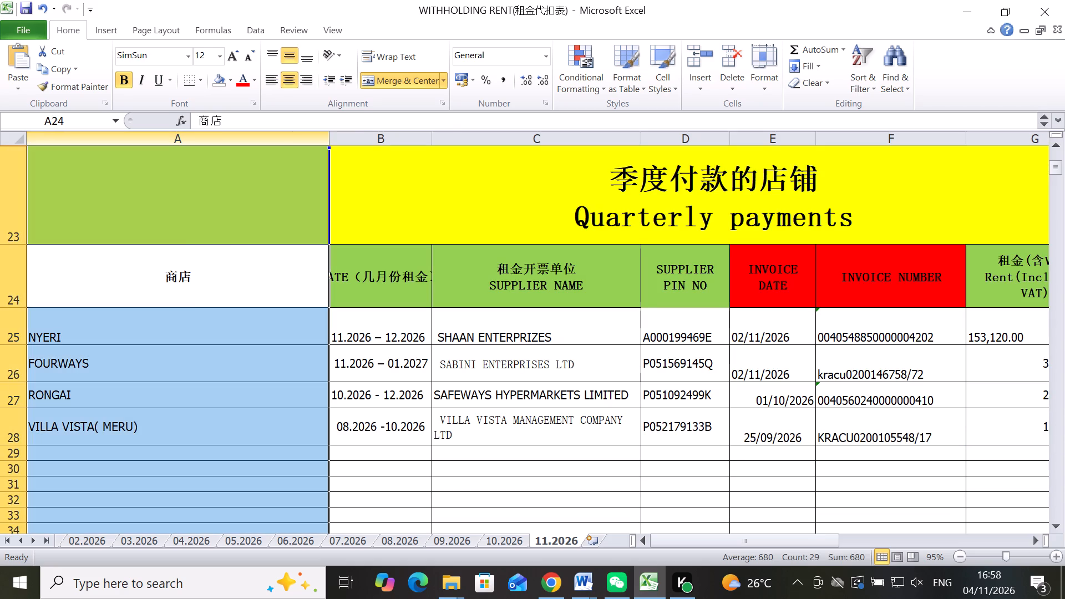
{"action": "left_click", "coordinate": [244, 247]}
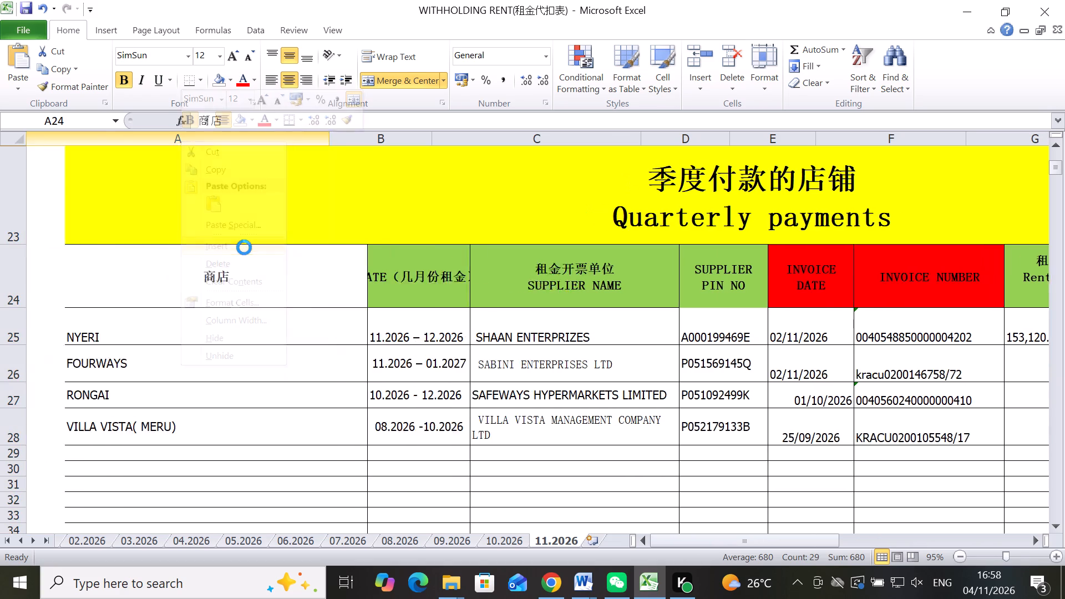
{"action": "left_click", "coordinate": [880, 470]}
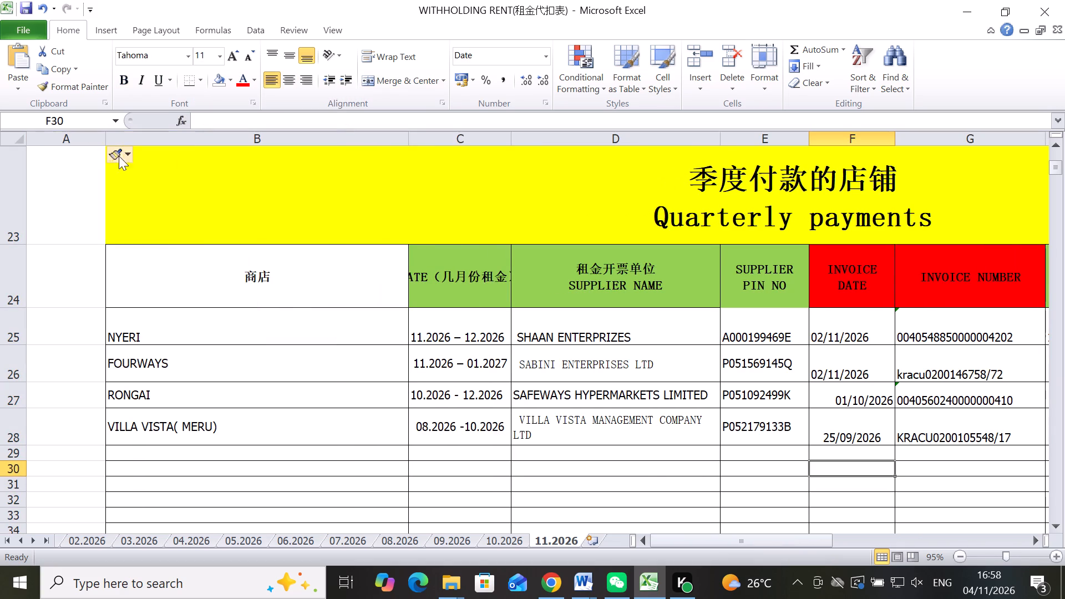
Narrow the new blank column A to a slim margin beside the shop column.
{"action": "left_click_drag", "start_coordinate": [105, 137], "coordinate": [65, 160]}
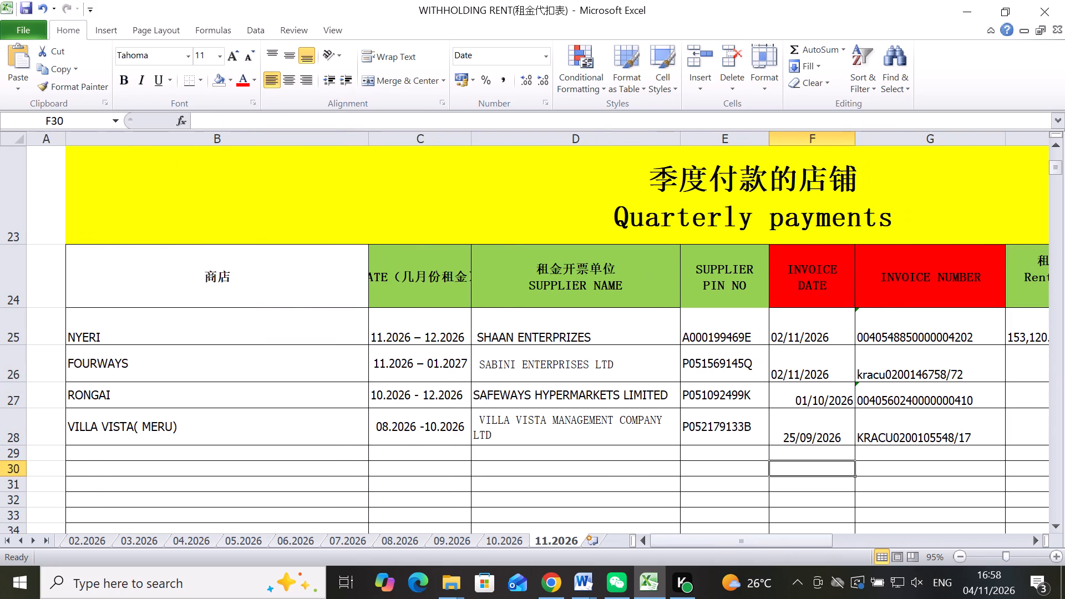
{"action": "left_click", "coordinate": [273, 374]}
{"action": "left_click", "coordinate": [247, 470]}
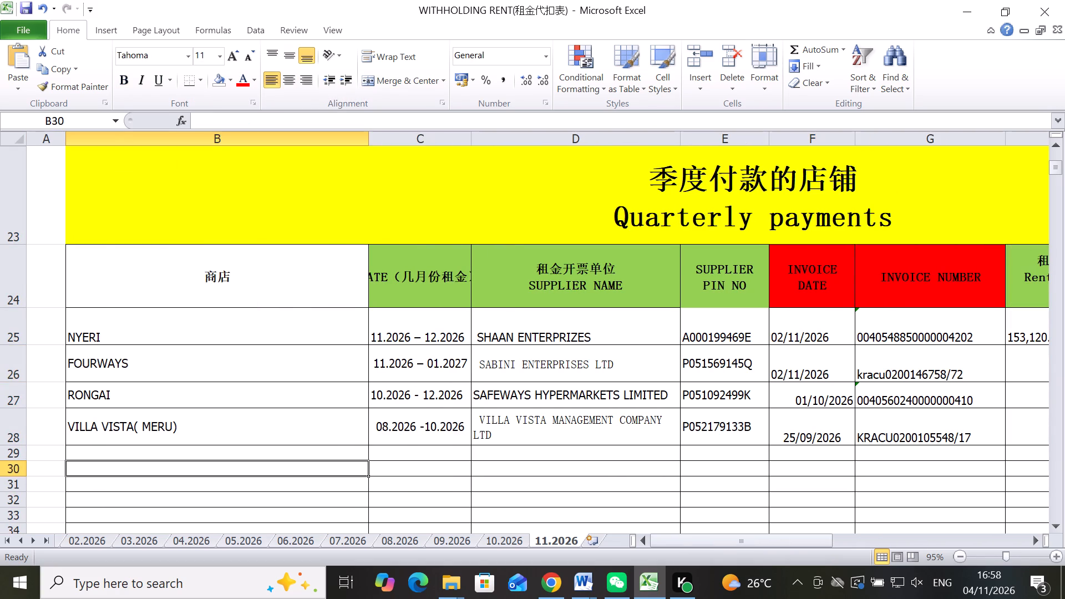
{"action": "scroll", "coordinate": [249, 395], "scroll_direction": "down", "scroll_amount": 2}
{"action": "scroll", "coordinate": [249, 395], "scroll_direction": "up", "scroll_amount": 1}
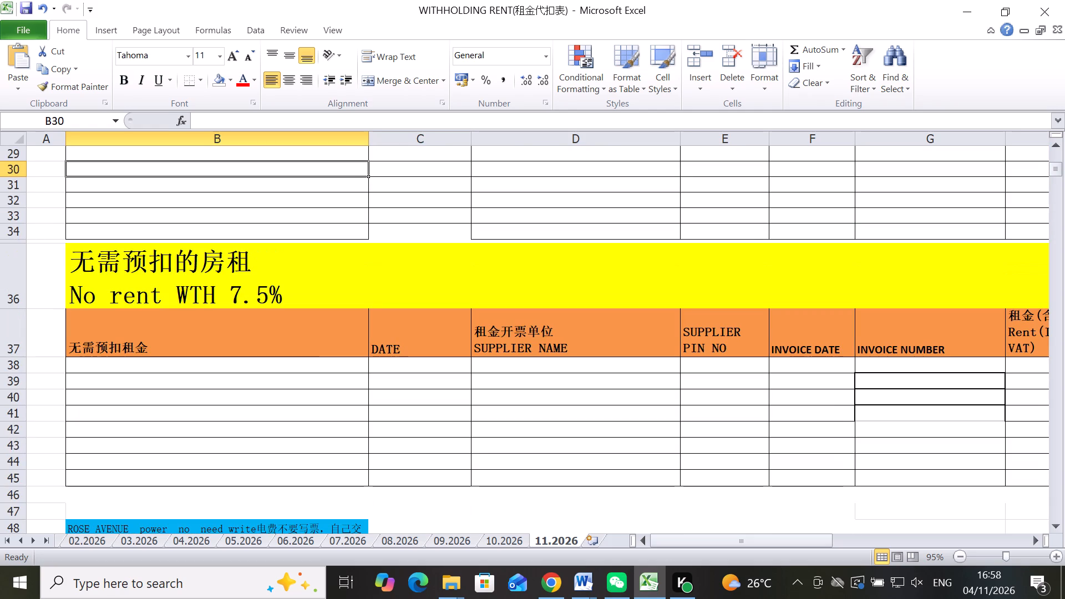
{"action": "left_click_drag", "start_coordinate": [64, 137], "coordinate": [50, 145]}
{"action": "left_click", "coordinate": [125, 424]}
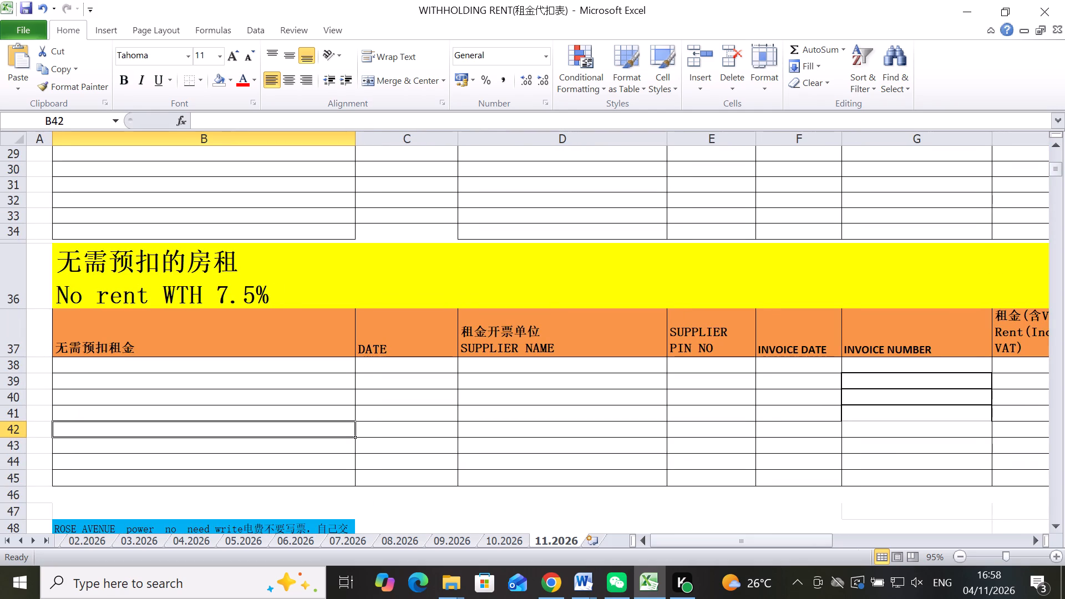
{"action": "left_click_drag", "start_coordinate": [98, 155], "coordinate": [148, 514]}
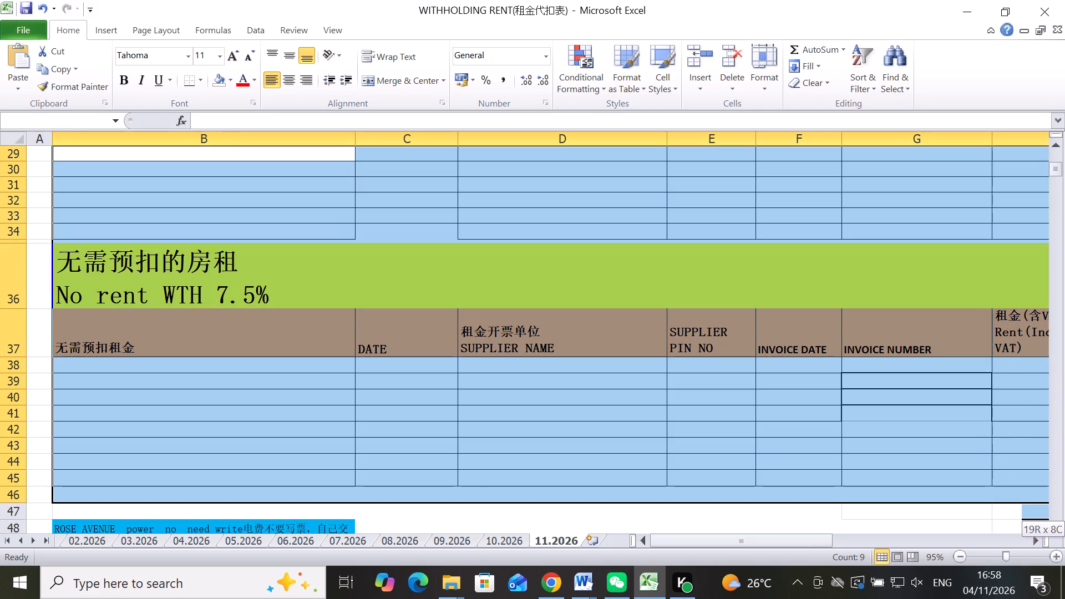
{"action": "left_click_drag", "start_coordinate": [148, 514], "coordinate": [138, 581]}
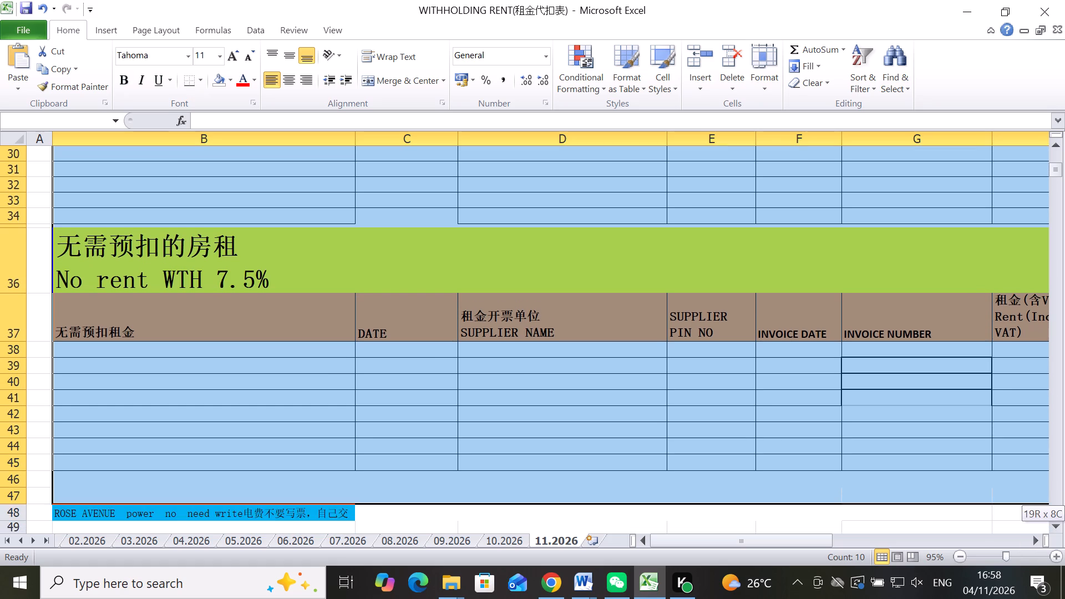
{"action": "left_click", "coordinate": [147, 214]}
Apply a thick box border around B1:N59 on the 11.2026 sheet, from the MONTHLY RENT PAYMENT title down past the utility entries.
{"action": "scroll", "coordinate": [293, 423], "scroll_direction": "up", "scroll_amount": 3}
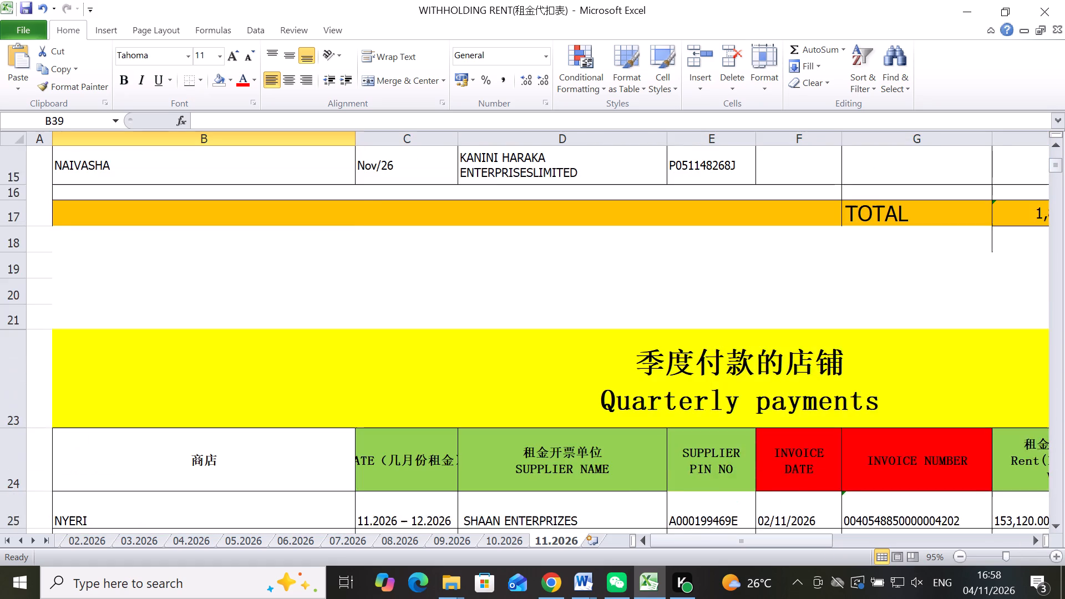
{"action": "scroll", "coordinate": [293, 422], "scroll_direction": "up", "scroll_amount": 4}
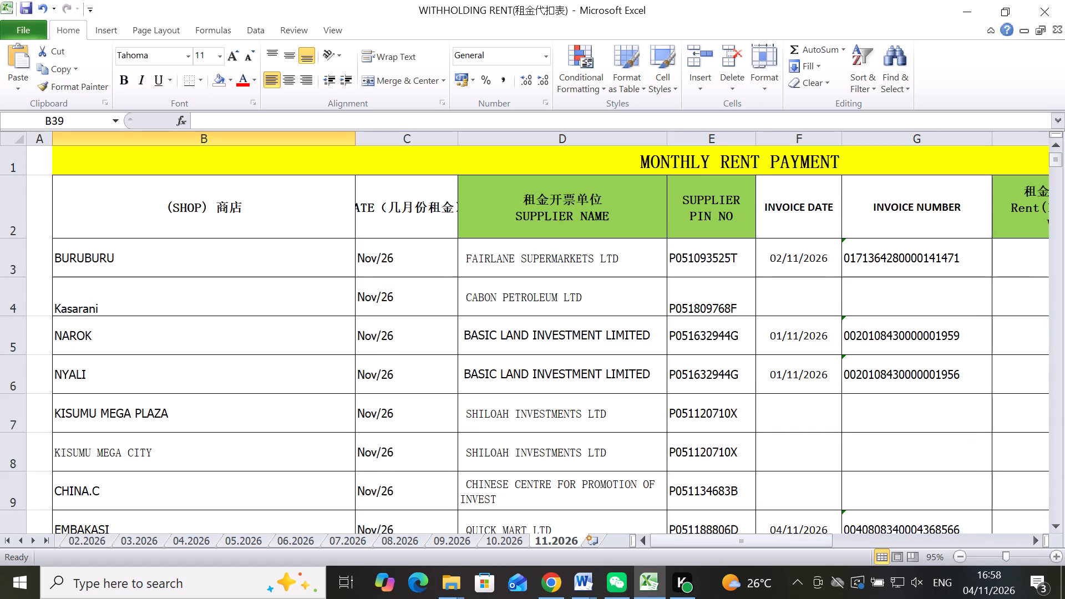
{"action": "scroll", "coordinate": [210, 298], "scroll_direction": "up", "scroll_amount": 2}
{"action": "left_click_drag", "start_coordinate": [81, 156], "coordinate": [979, 454]}
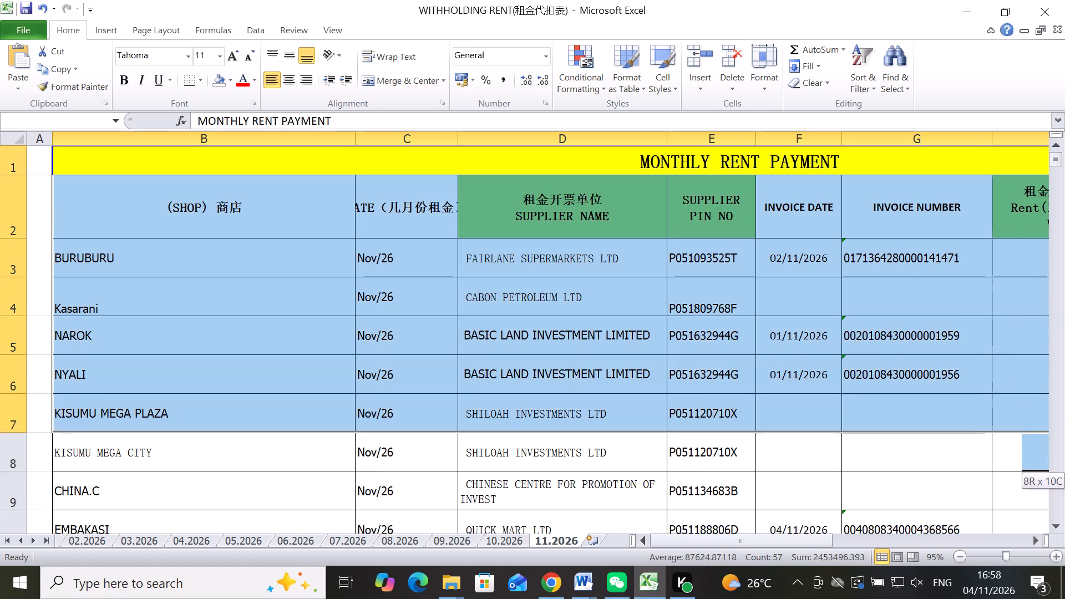
{"action": "left_click_drag", "start_coordinate": [979, 454], "coordinate": [889, 478]}
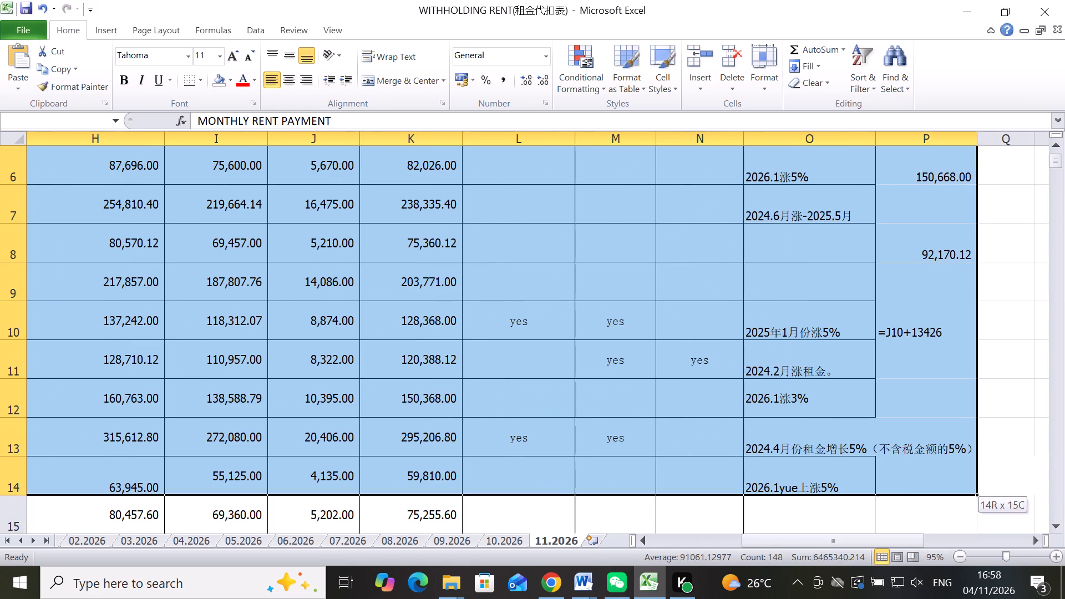
{"action": "left_click_drag", "start_coordinate": [889, 478], "coordinate": [718, 584]}
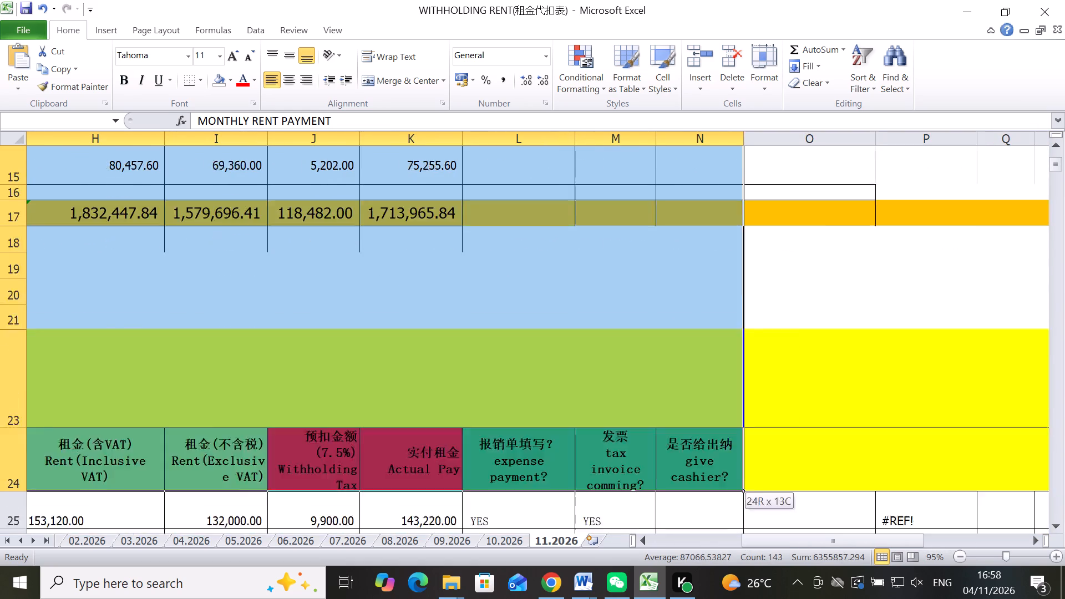
{"action": "left_click_drag", "start_coordinate": [718, 584], "coordinate": [687, 224]}
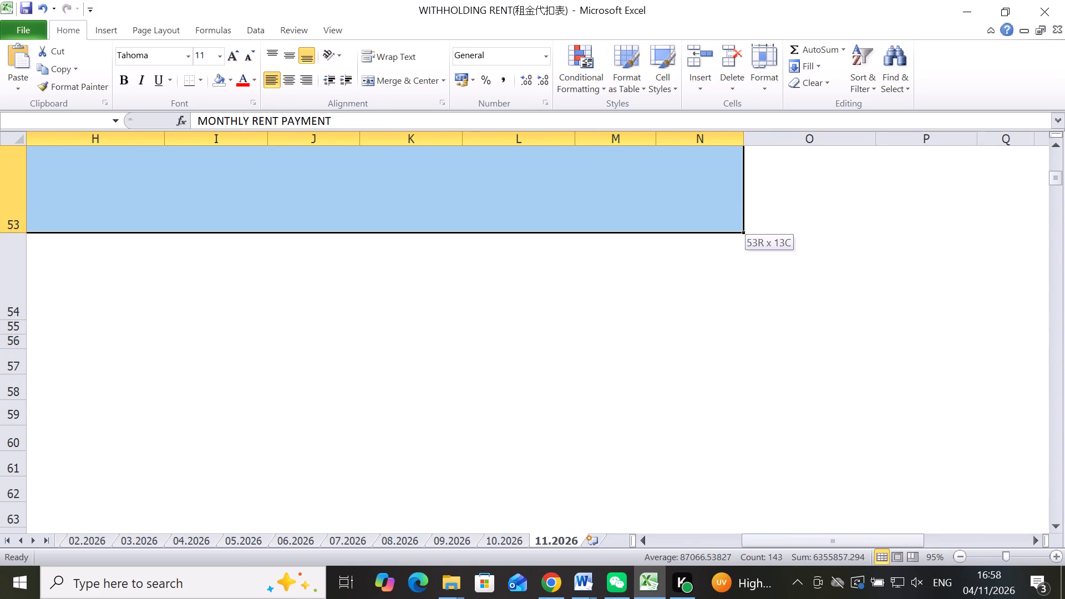
{"action": "left_click_drag", "start_coordinate": [687, 224], "coordinate": [682, 400]}
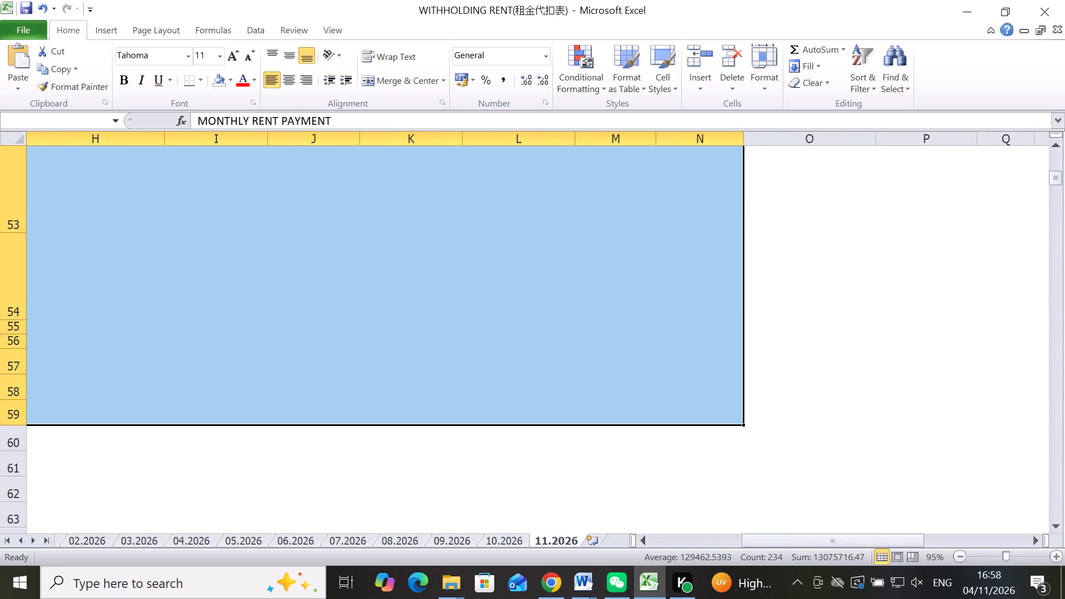
{"action": "left_click", "coordinate": [197, 84]}
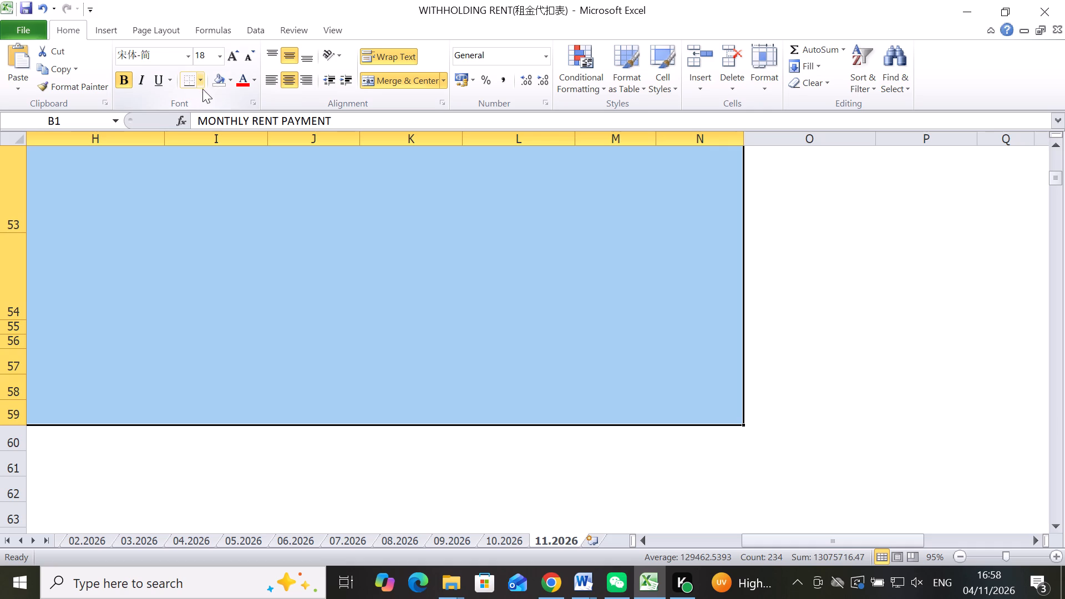
{"action": "left_click", "coordinate": [199, 77]}
{"action": "left_click_drag", "start_coordinate": [200, 77], "coordinate": [201, 82]}
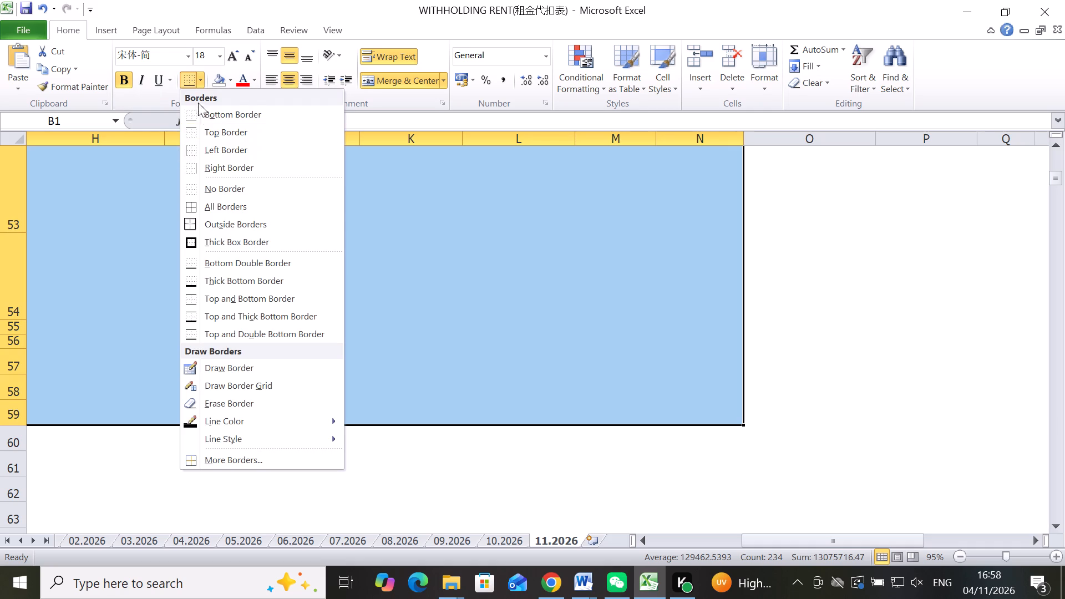
{"action": "left_click", "coordinate": [203, 243]}
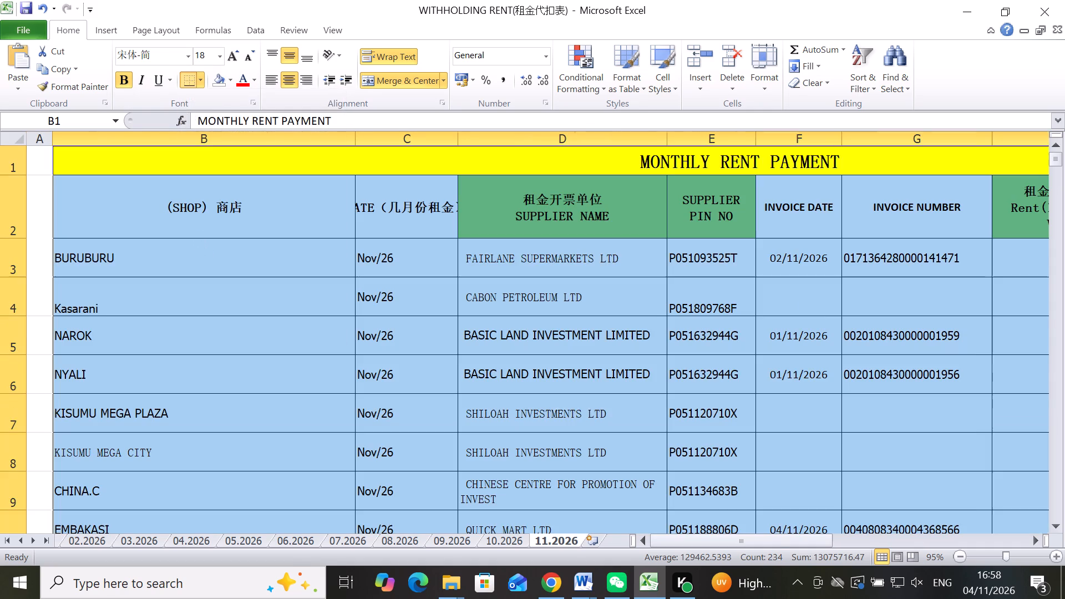
Inspect the outer border on the 11.2026 sheet from the monthly rent table through the no-withholding section to the lower rows.
{"action": "left_click", "coordinate": [212, 247]}
{"action": "scroll", "coordinate": [219, 353], "scroll_direction": "down", "scroll_amount": 1}
{"action": "left_click", "coordinate": [217, 354]}
{"action": "scroll", "coordinate": [378, 359], "scroll_direction": "right", "scroll_amount": 2}
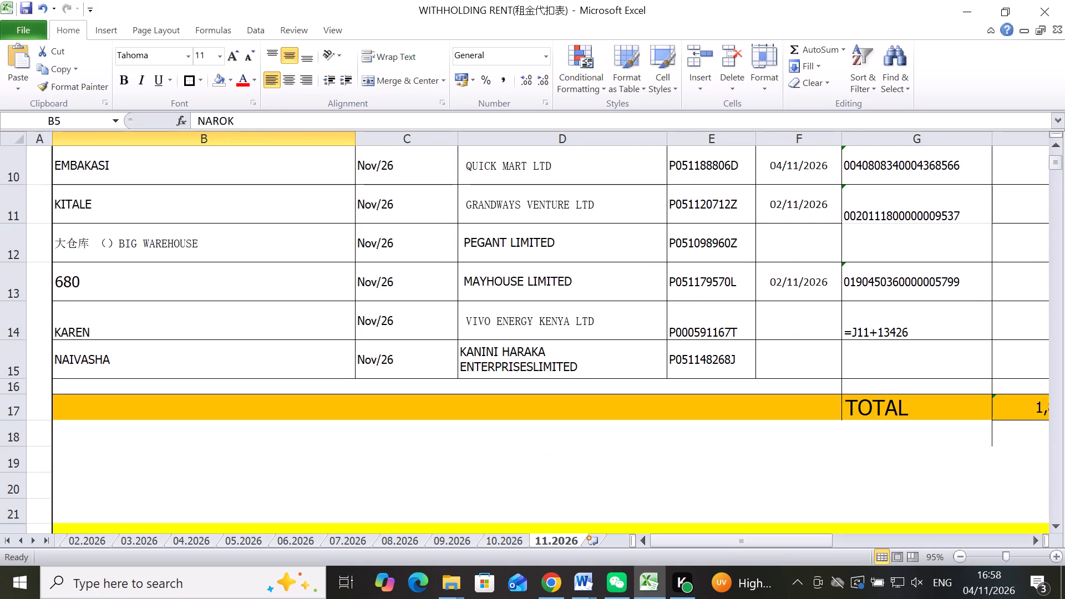
{"action": "scroll", "coordinate": [290, 397], "scroll_direction": "down", "scroll_amount": 5}
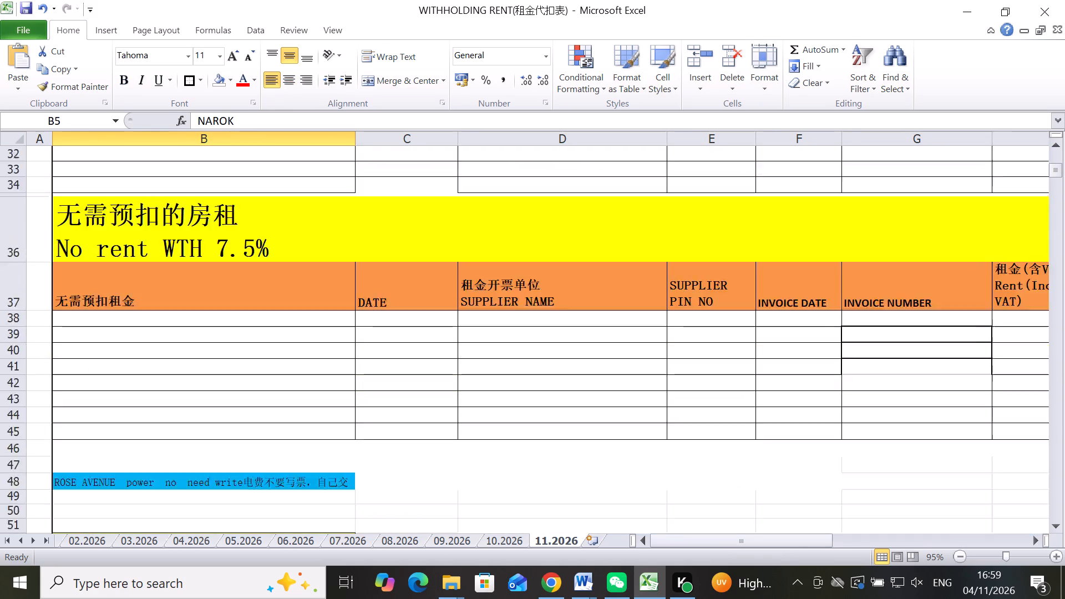
{"action": "scroll", "coordinate": [280, 403], "scroll_direction": "down", "scroll_amount": 6}
{"action": "scroll", "coordinate": [280, 403], "scroll_direction": "up", "scroll_amount": 12}
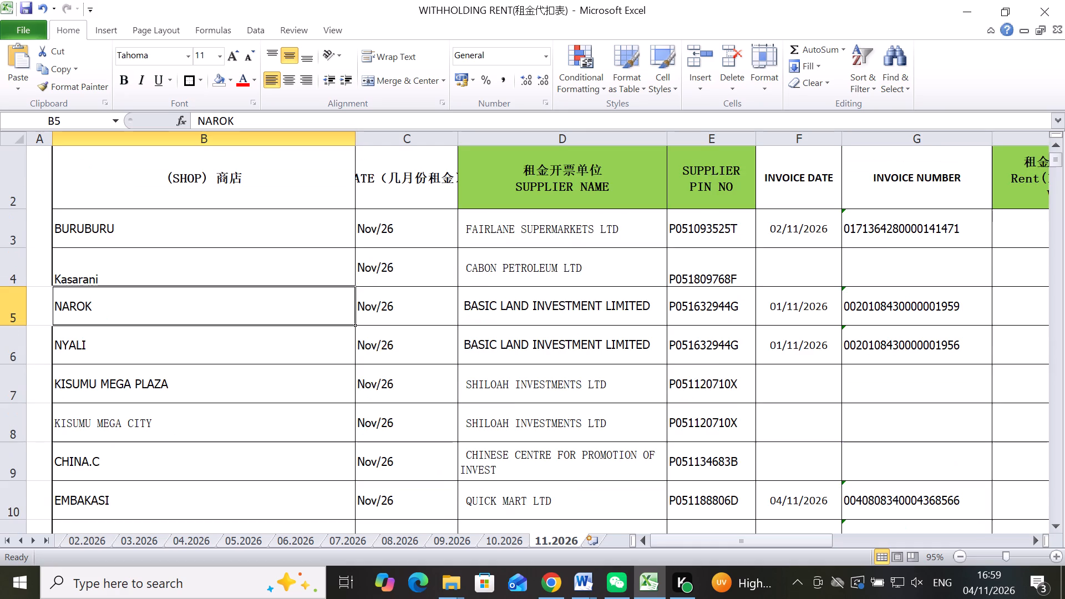
Narrow blank column A to a width of 2.83.
{"action": "scroll", "coordinate": [280, 403], "scroll_direction": "up", "scroll_amount": 3}
{"action": "left_click_drag", "start_coordinate": [50, 136], "coordinate": [46, 159]}
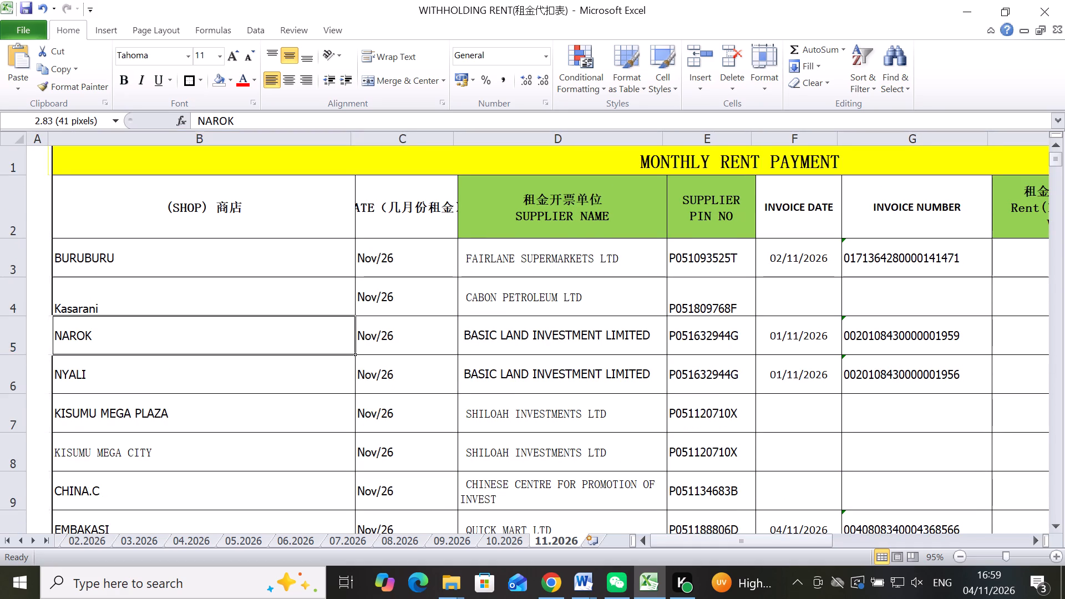
{"action": "left_click_drag", "start_coordinate": [205, 335], "coordinate": [212, 332]}
{"action": "scroll", "coordinate": [214, 329], "scroll_direction": "down", "scroll_amount": 1}
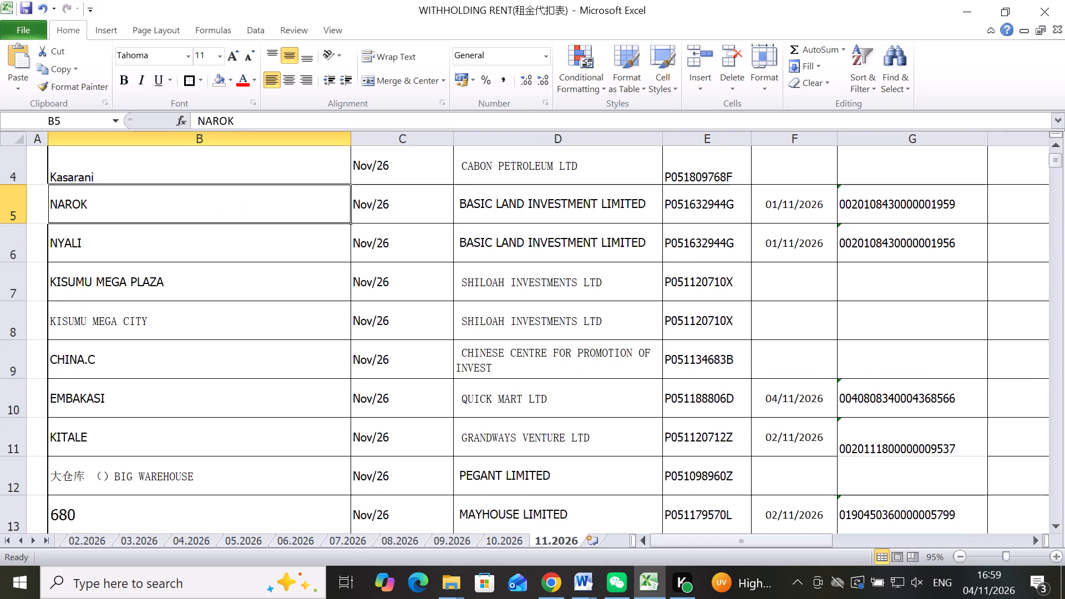
Copy the whole BURUBURU-T.SQUARE row (row 24) from the Quarterly payments table on the 08.2026 sheet.
{"action": "scroll", "coordinate": [214, 329], "scroll_direction": "down", "scroll_amount": 1}
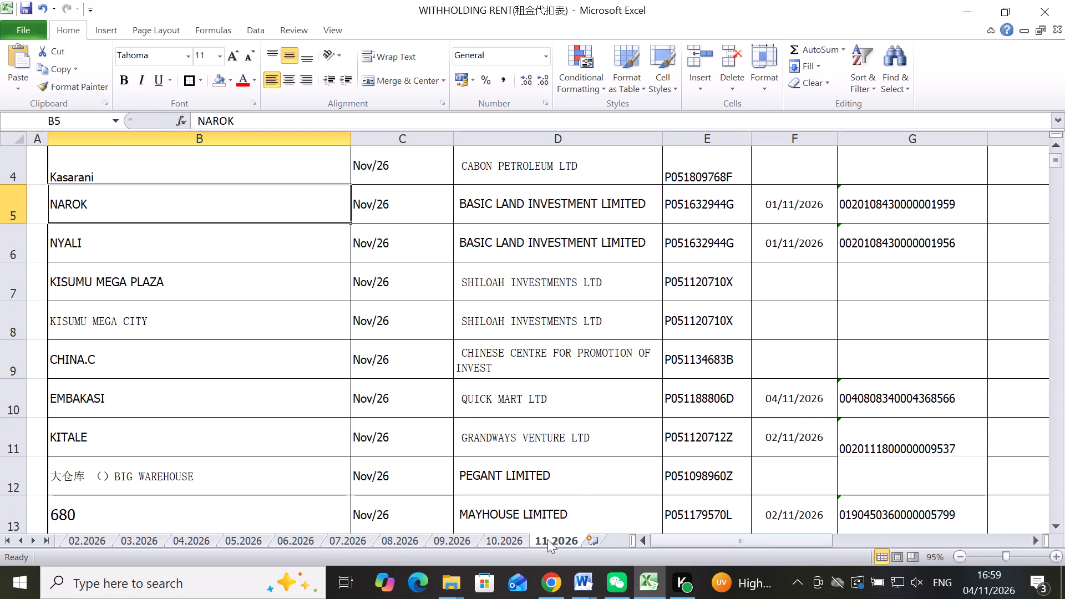
{"action": "left_click", "coordinate": [402, 540]}
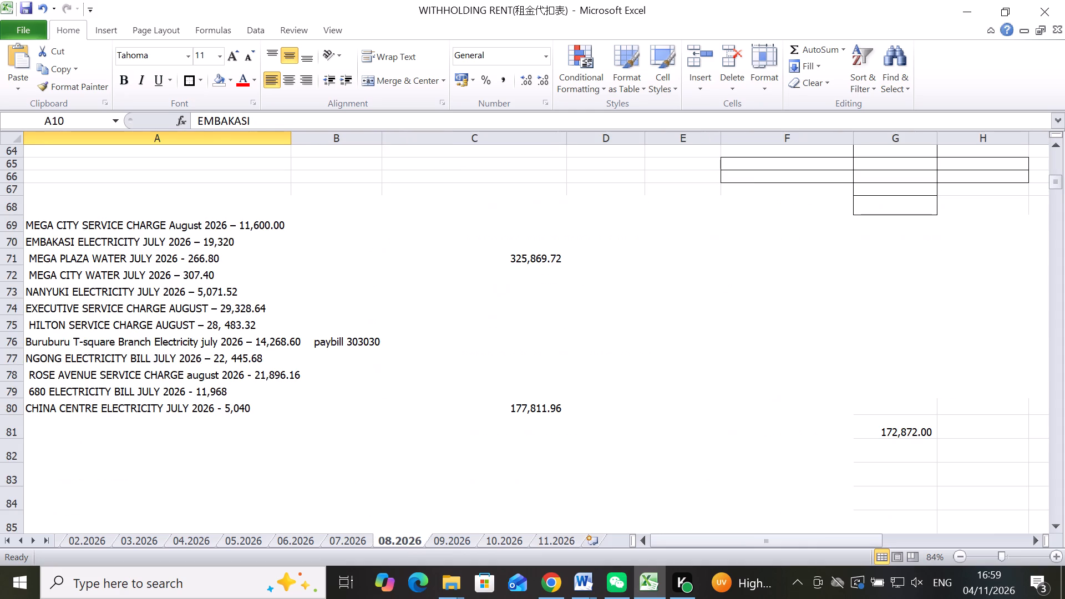
{"action": "scroll", "coordinate": [191, 417], "scroll_direction": "up", "scroll_amount": 11}
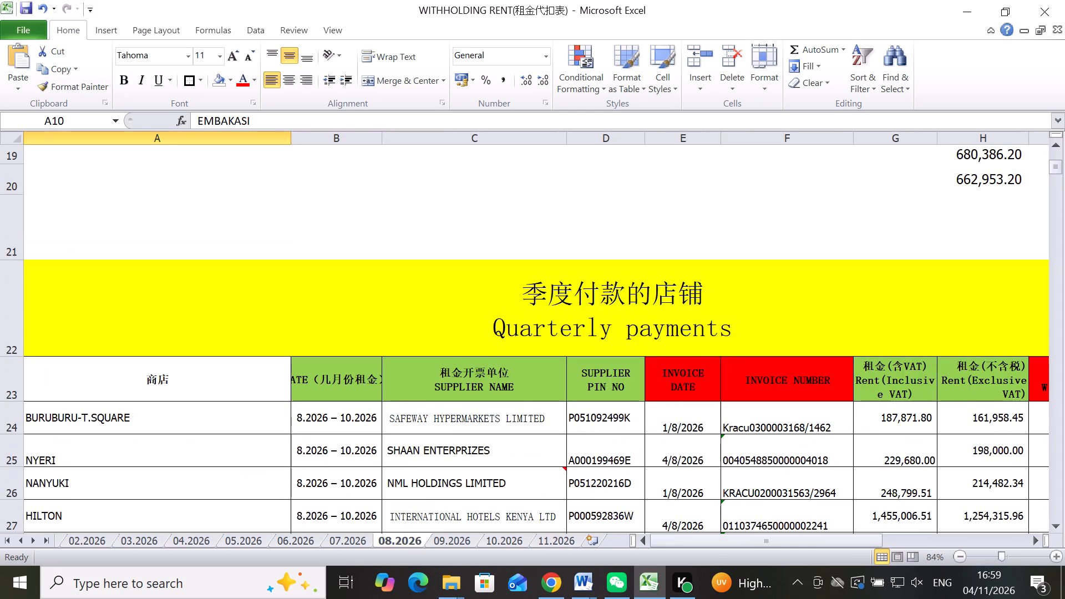
{"action": "left_click", "coordinate": [191, 417]}
{"action": "left_click", "coordinate": [439, 422]}
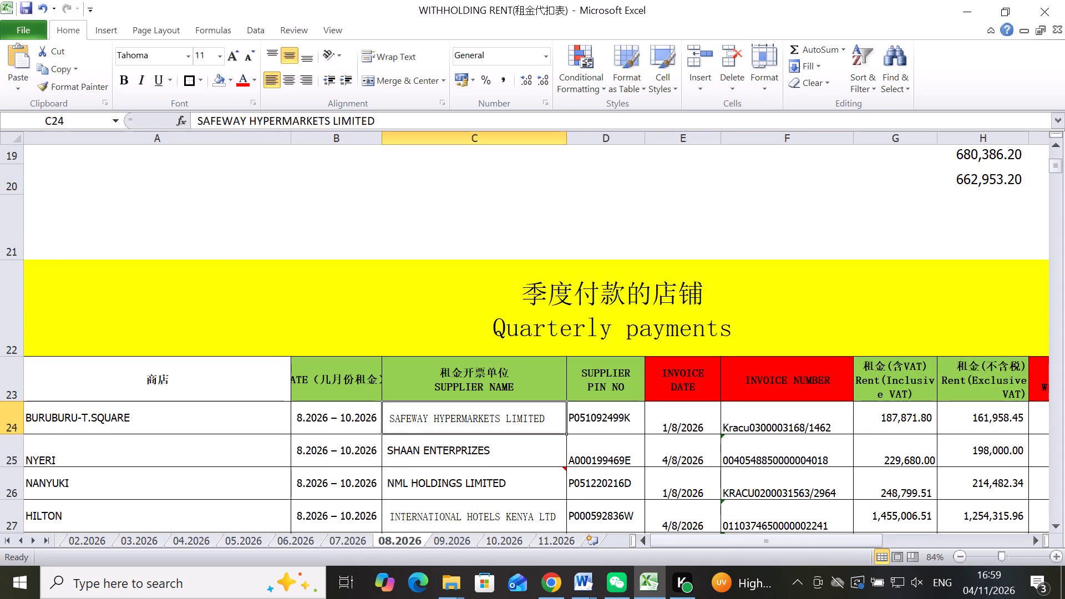
{"action": "left_click", "coordinate": [19, 417]}
{"action": "right_click", "coordinate": [15, 413]}
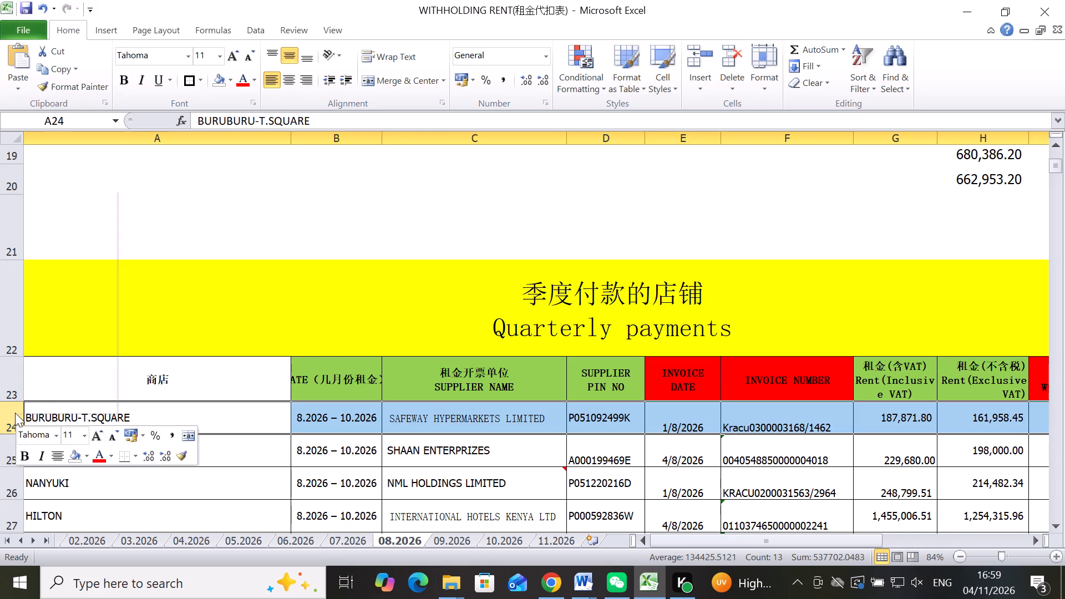
{"action": "left_click", "coordinate": [57, 223]}
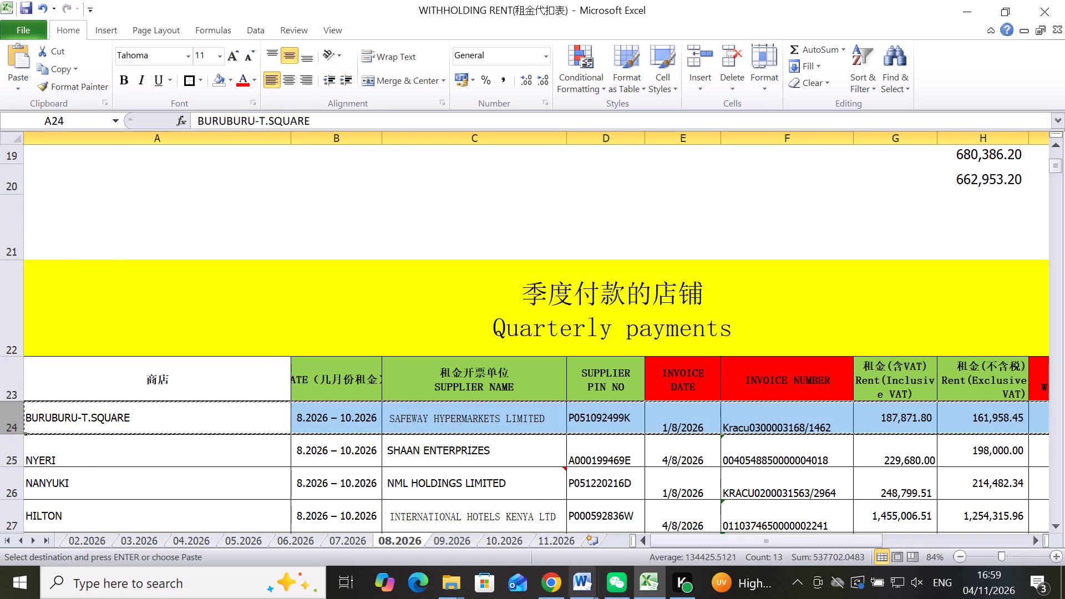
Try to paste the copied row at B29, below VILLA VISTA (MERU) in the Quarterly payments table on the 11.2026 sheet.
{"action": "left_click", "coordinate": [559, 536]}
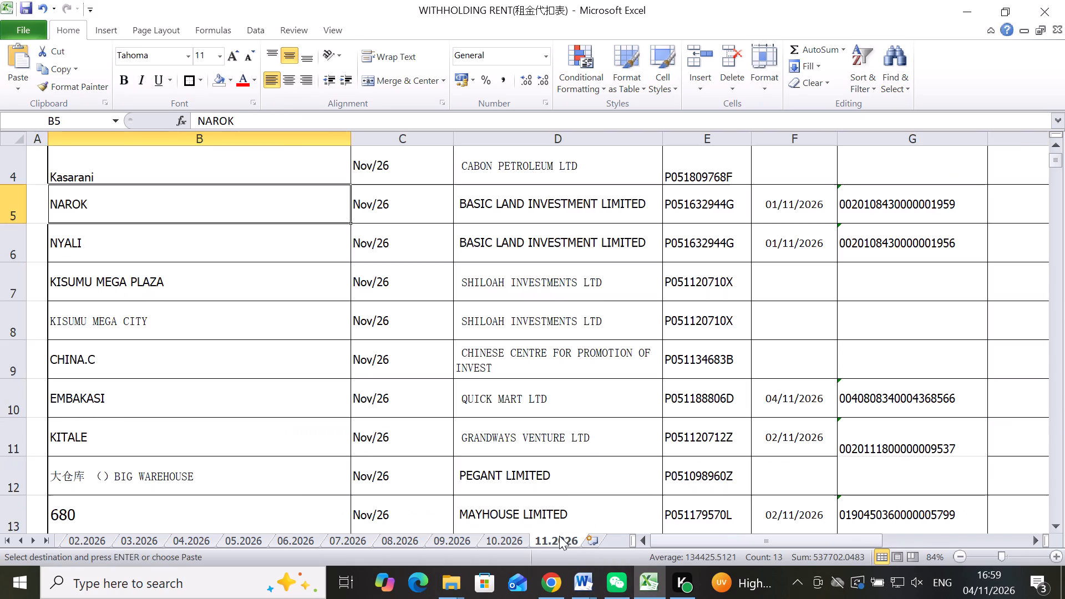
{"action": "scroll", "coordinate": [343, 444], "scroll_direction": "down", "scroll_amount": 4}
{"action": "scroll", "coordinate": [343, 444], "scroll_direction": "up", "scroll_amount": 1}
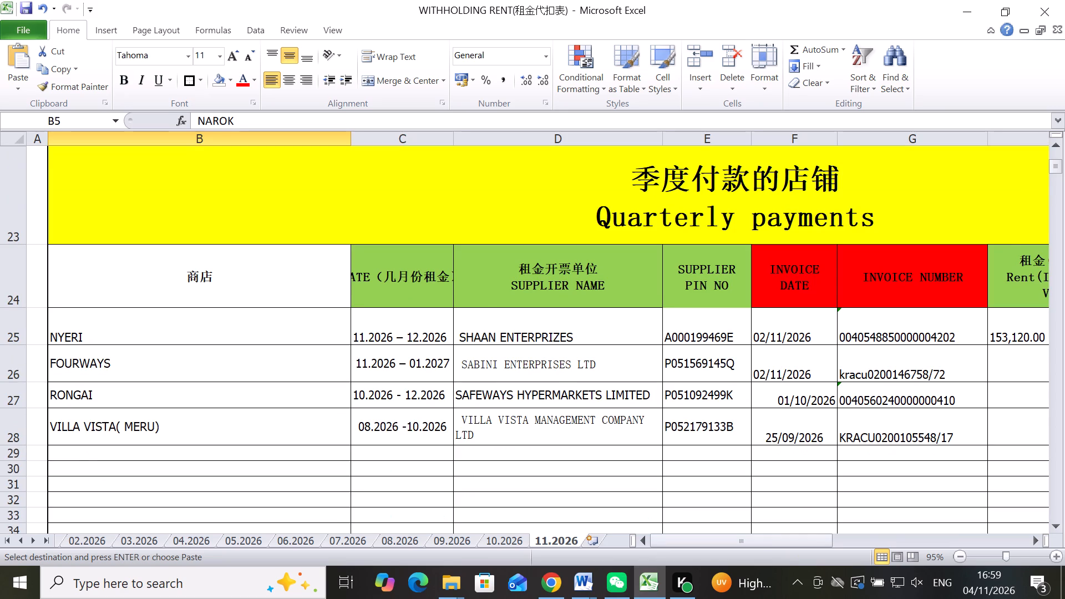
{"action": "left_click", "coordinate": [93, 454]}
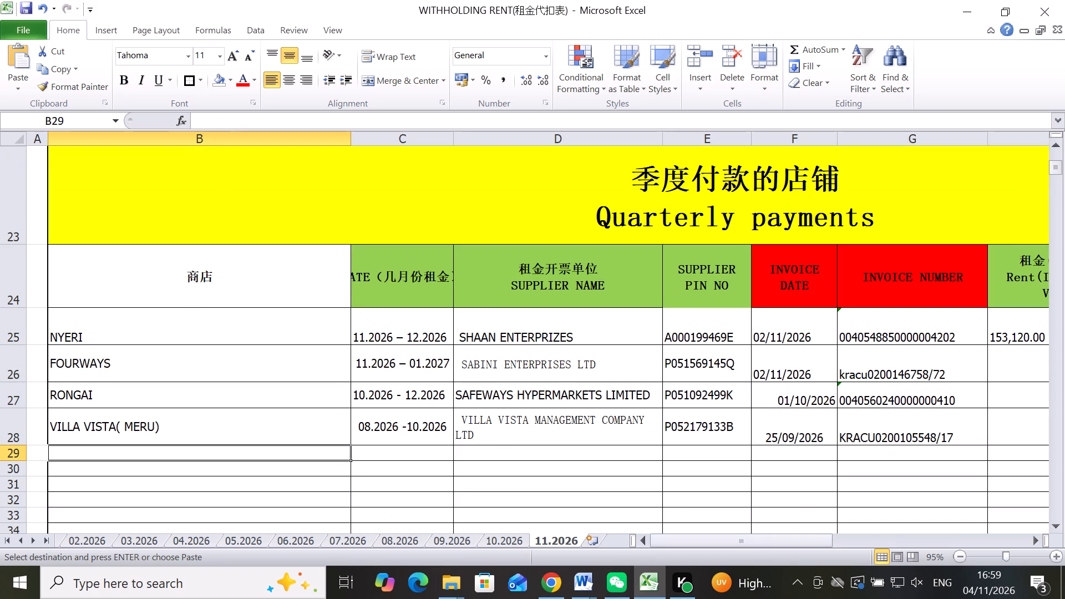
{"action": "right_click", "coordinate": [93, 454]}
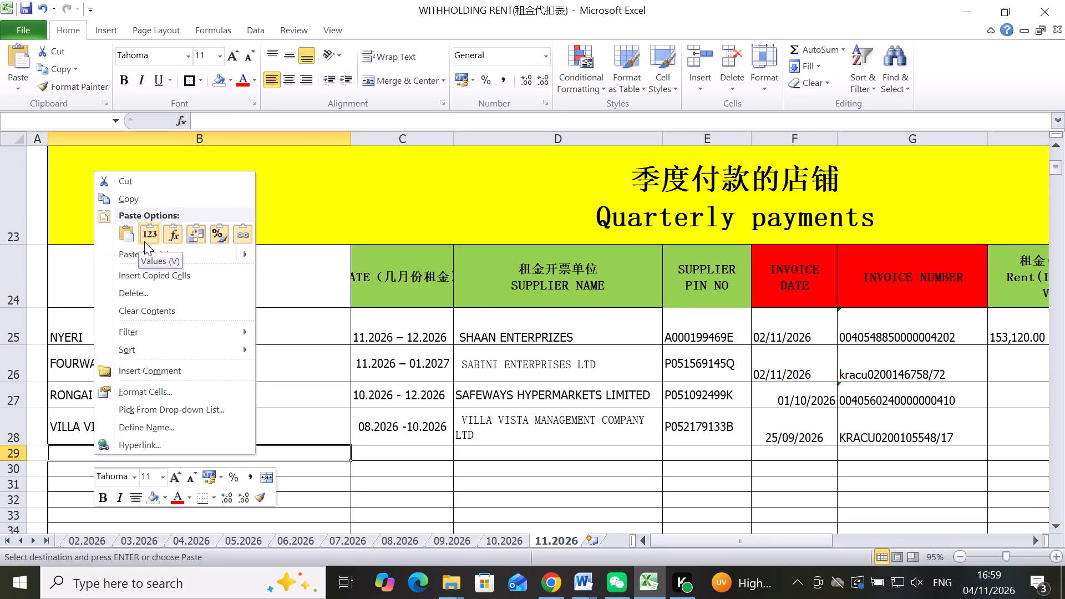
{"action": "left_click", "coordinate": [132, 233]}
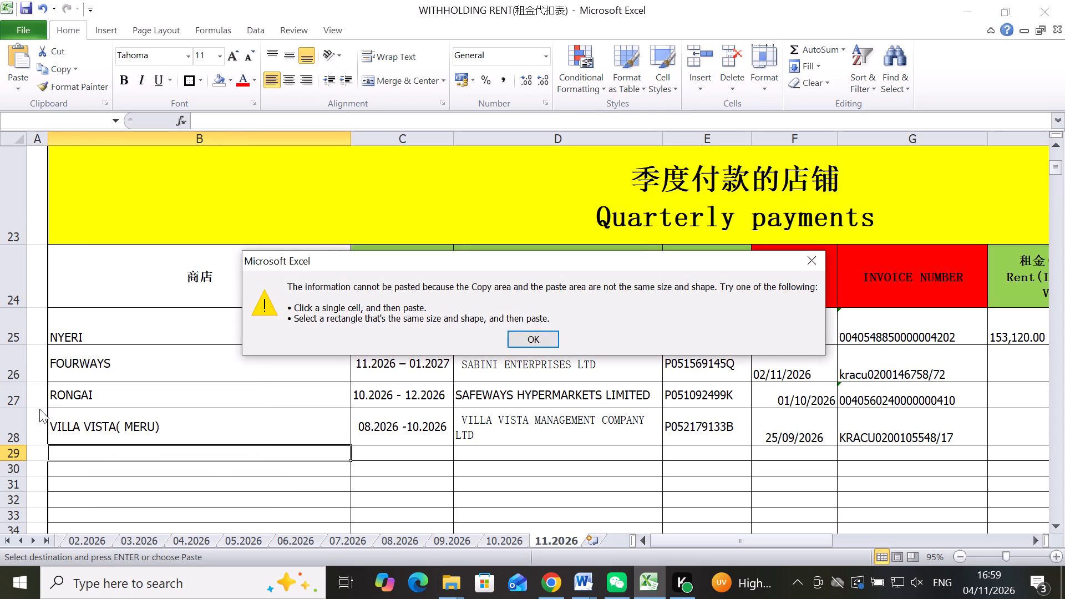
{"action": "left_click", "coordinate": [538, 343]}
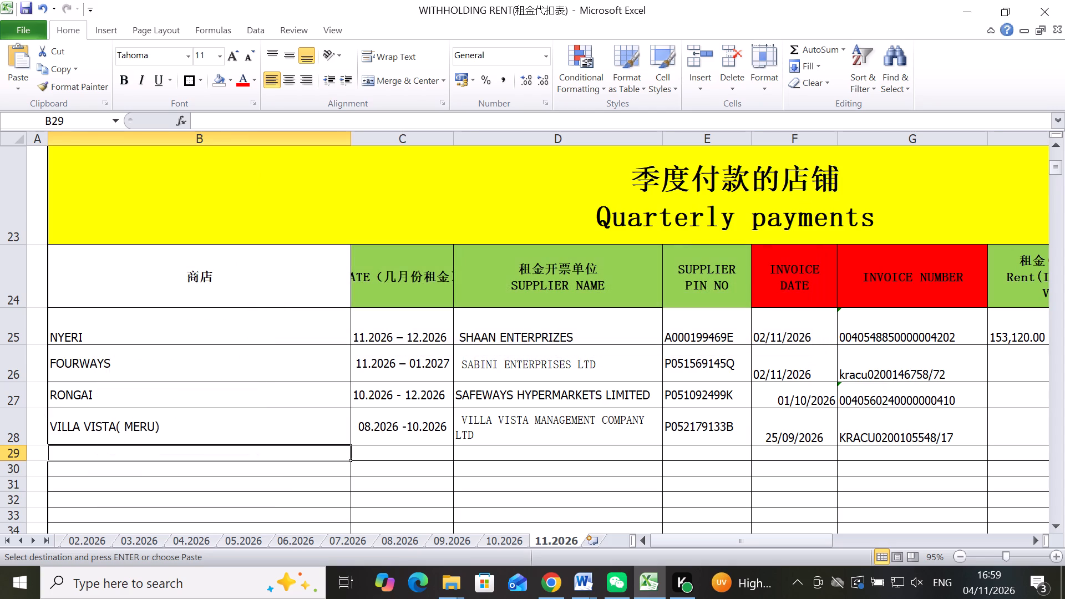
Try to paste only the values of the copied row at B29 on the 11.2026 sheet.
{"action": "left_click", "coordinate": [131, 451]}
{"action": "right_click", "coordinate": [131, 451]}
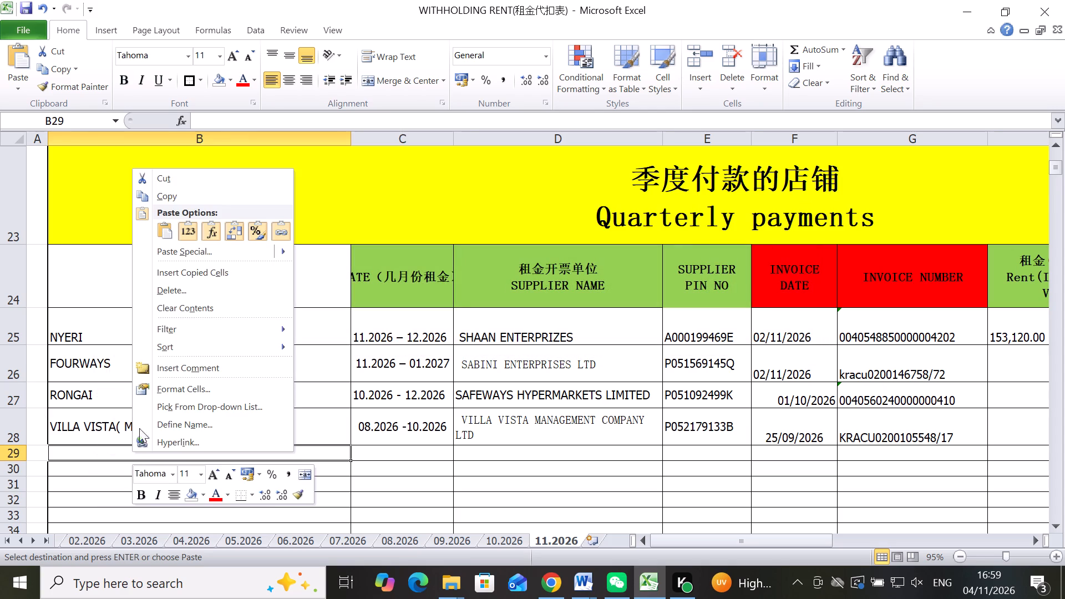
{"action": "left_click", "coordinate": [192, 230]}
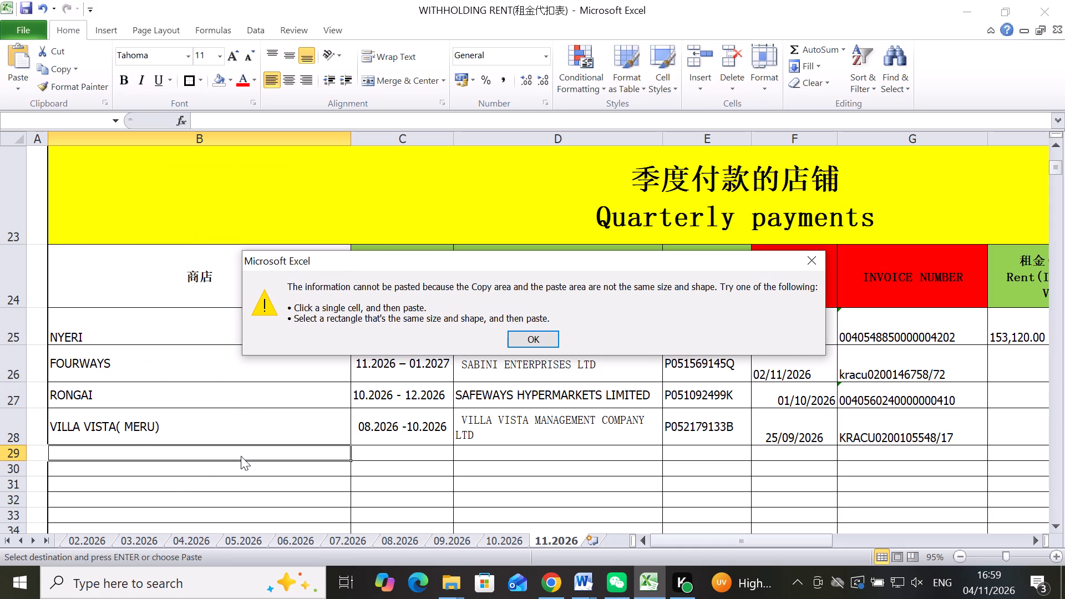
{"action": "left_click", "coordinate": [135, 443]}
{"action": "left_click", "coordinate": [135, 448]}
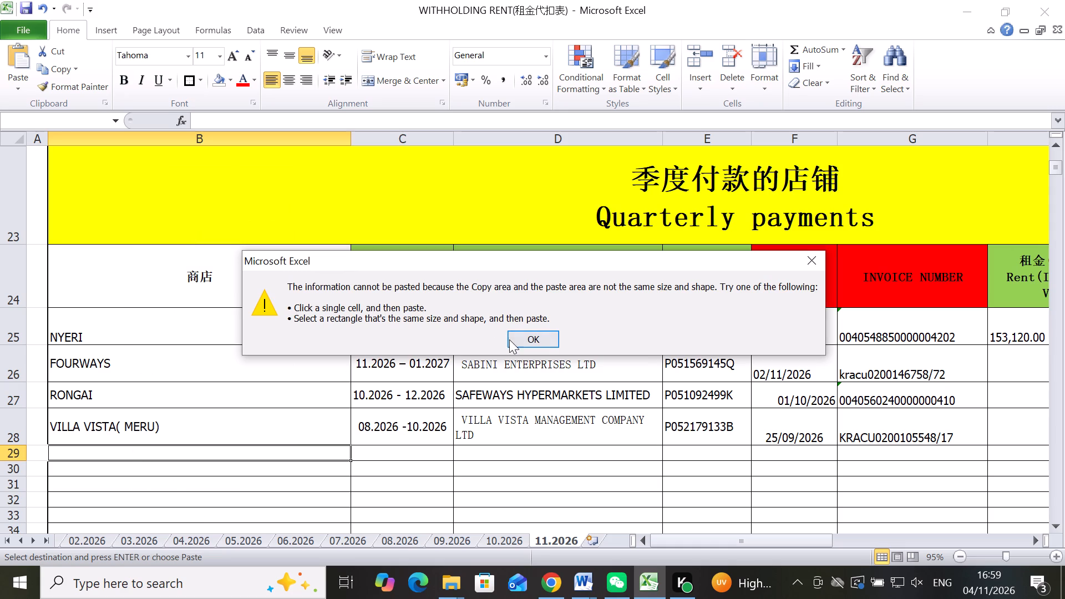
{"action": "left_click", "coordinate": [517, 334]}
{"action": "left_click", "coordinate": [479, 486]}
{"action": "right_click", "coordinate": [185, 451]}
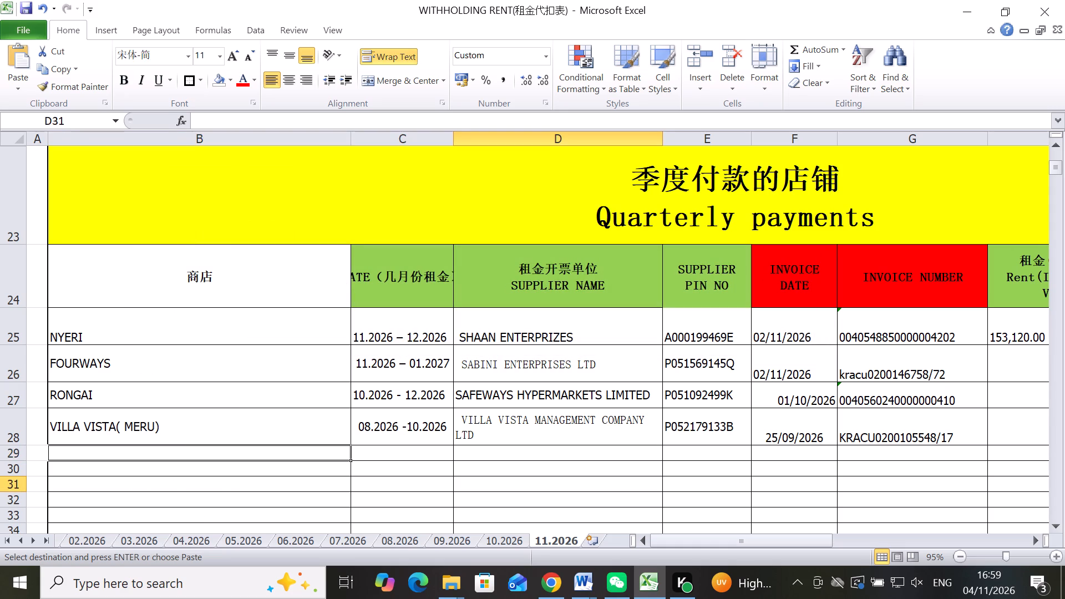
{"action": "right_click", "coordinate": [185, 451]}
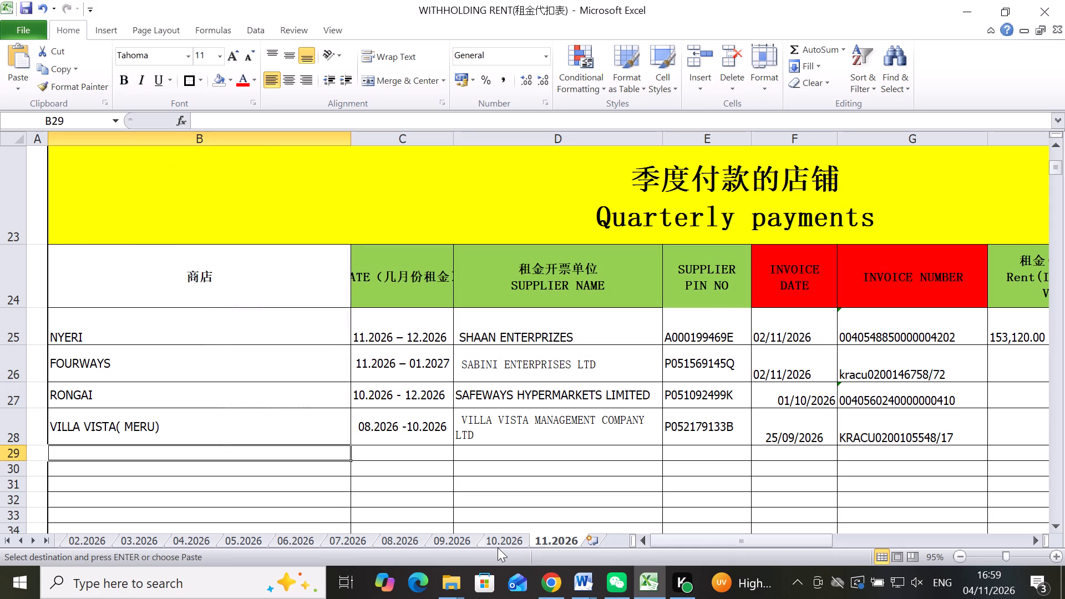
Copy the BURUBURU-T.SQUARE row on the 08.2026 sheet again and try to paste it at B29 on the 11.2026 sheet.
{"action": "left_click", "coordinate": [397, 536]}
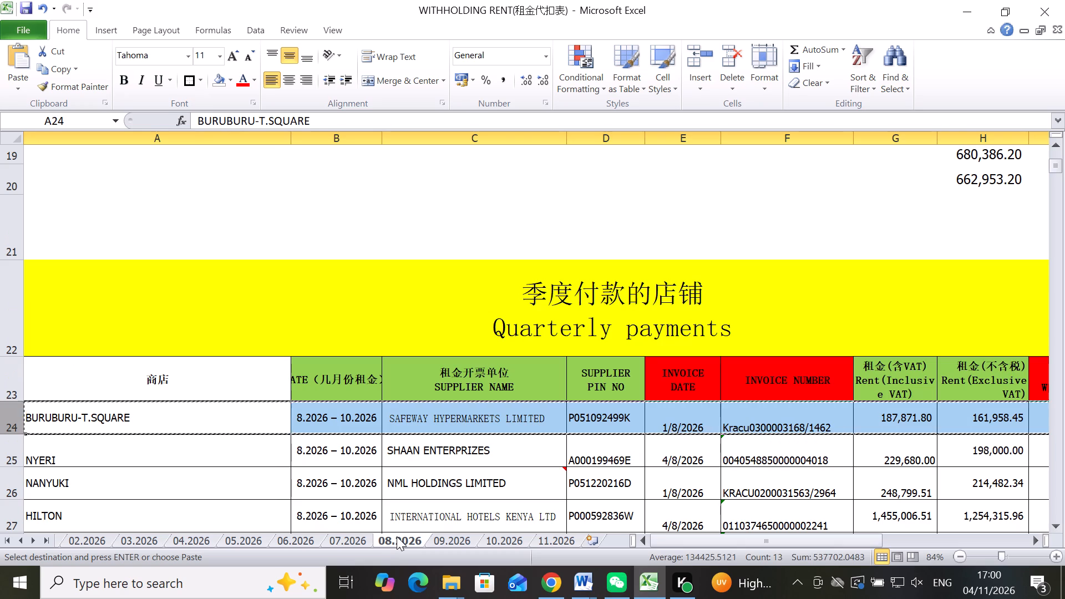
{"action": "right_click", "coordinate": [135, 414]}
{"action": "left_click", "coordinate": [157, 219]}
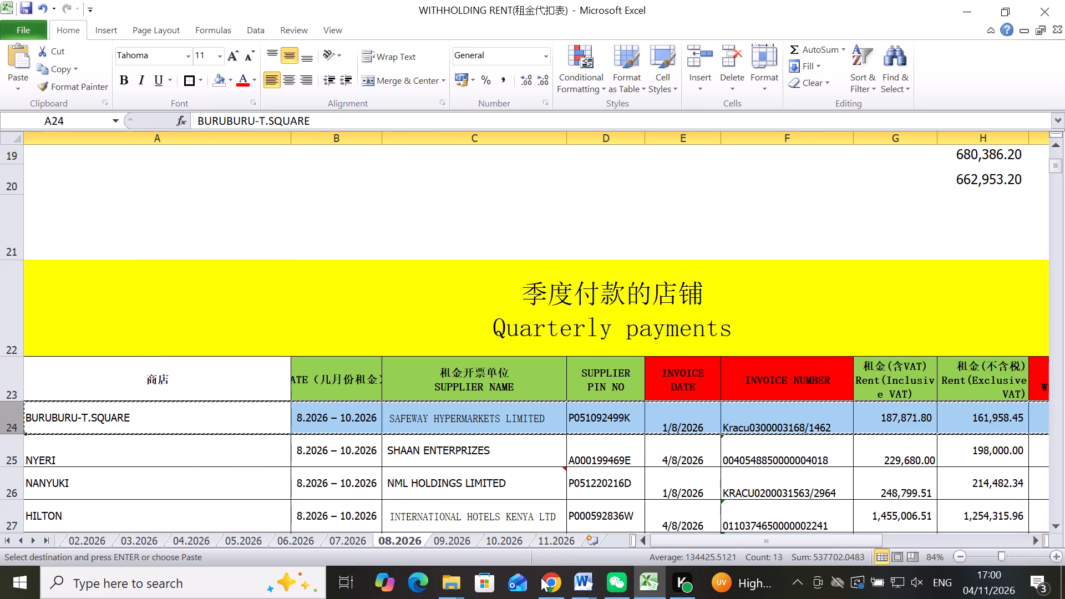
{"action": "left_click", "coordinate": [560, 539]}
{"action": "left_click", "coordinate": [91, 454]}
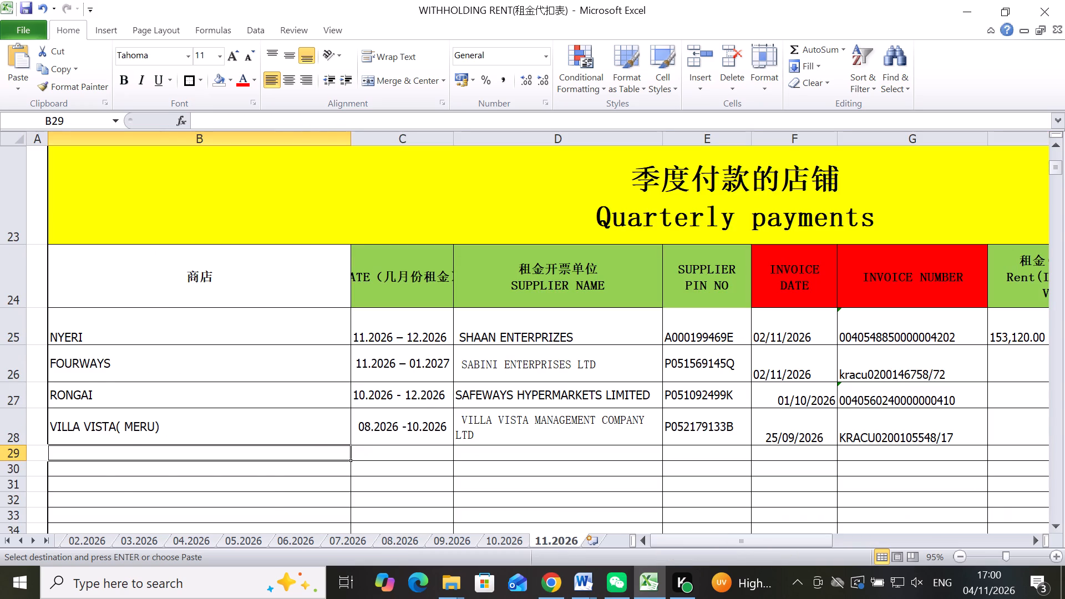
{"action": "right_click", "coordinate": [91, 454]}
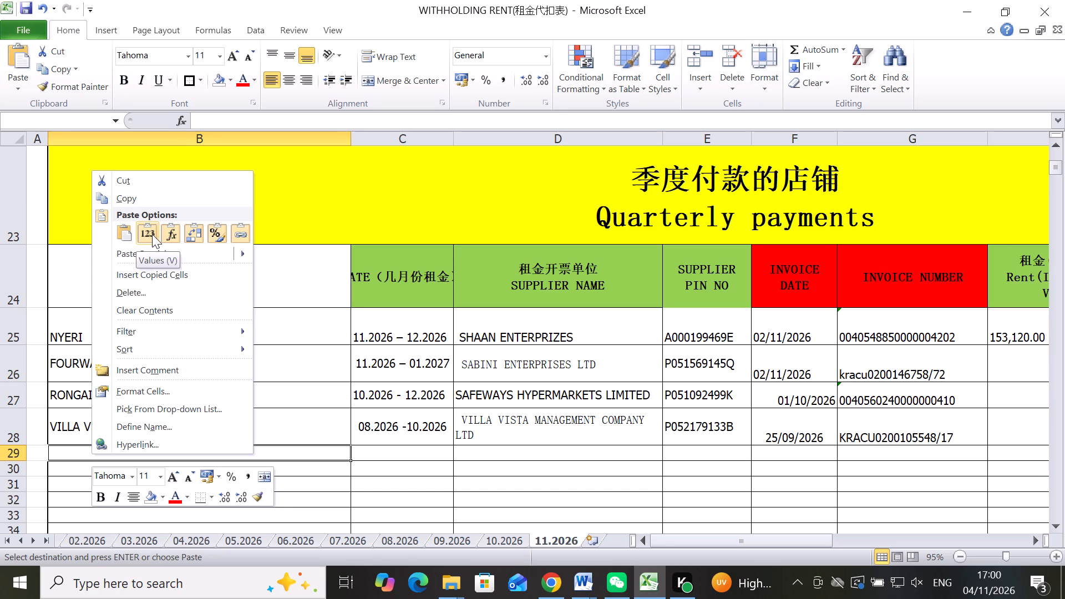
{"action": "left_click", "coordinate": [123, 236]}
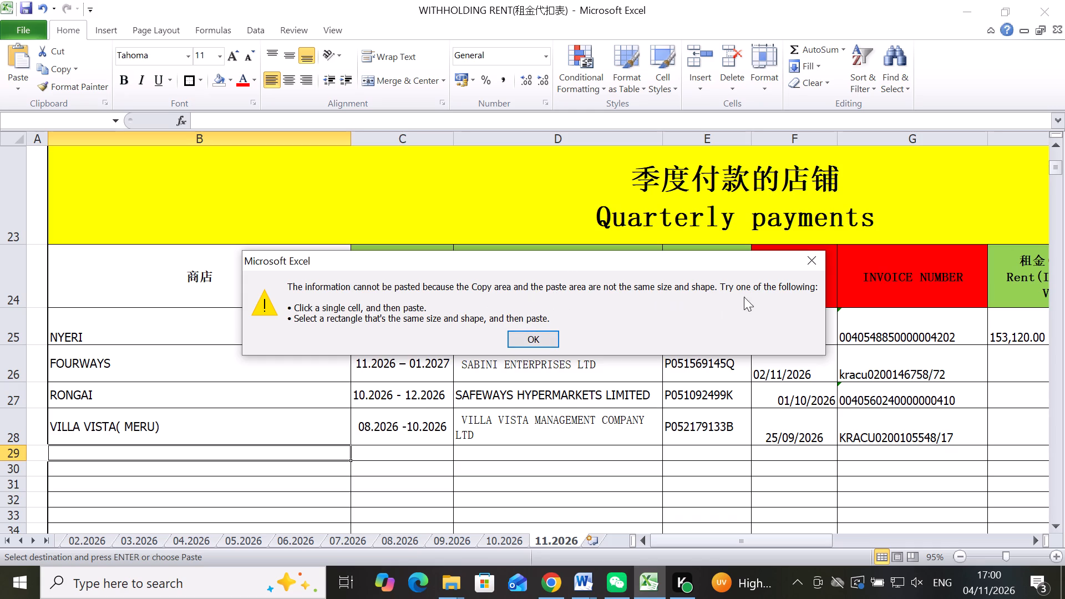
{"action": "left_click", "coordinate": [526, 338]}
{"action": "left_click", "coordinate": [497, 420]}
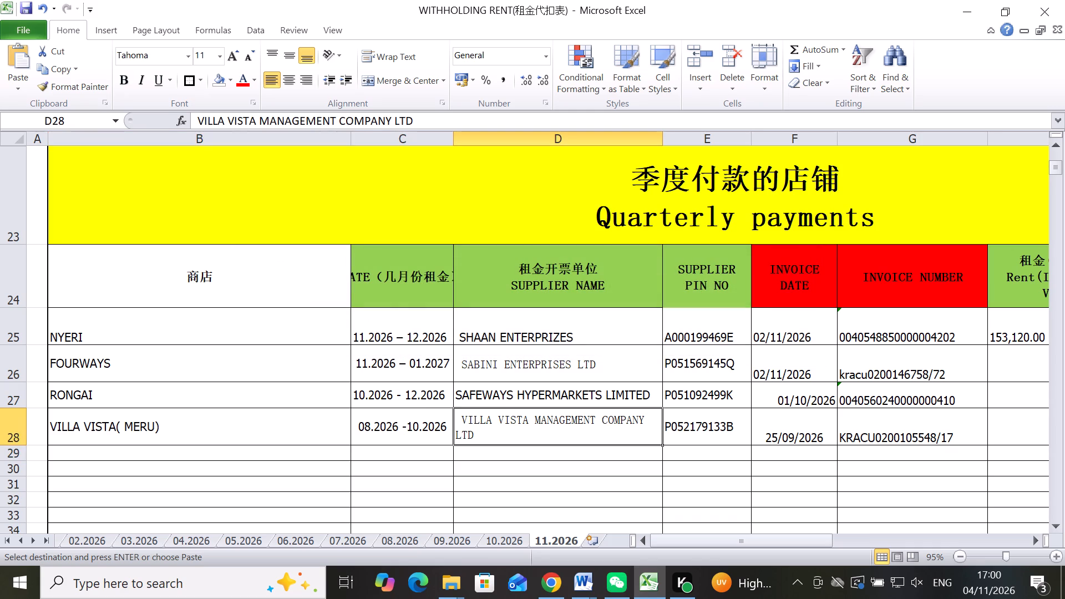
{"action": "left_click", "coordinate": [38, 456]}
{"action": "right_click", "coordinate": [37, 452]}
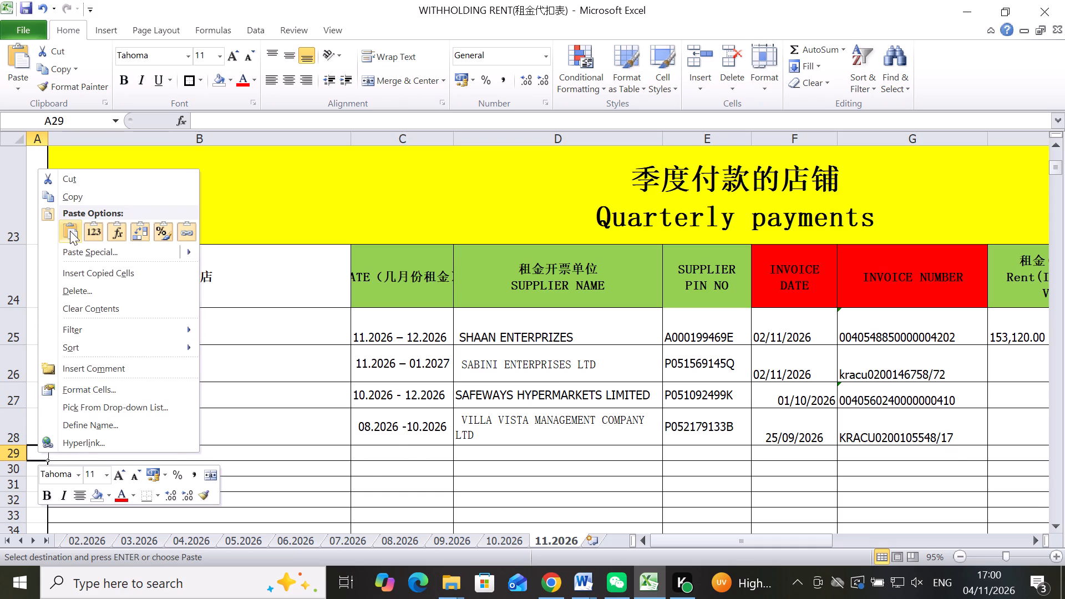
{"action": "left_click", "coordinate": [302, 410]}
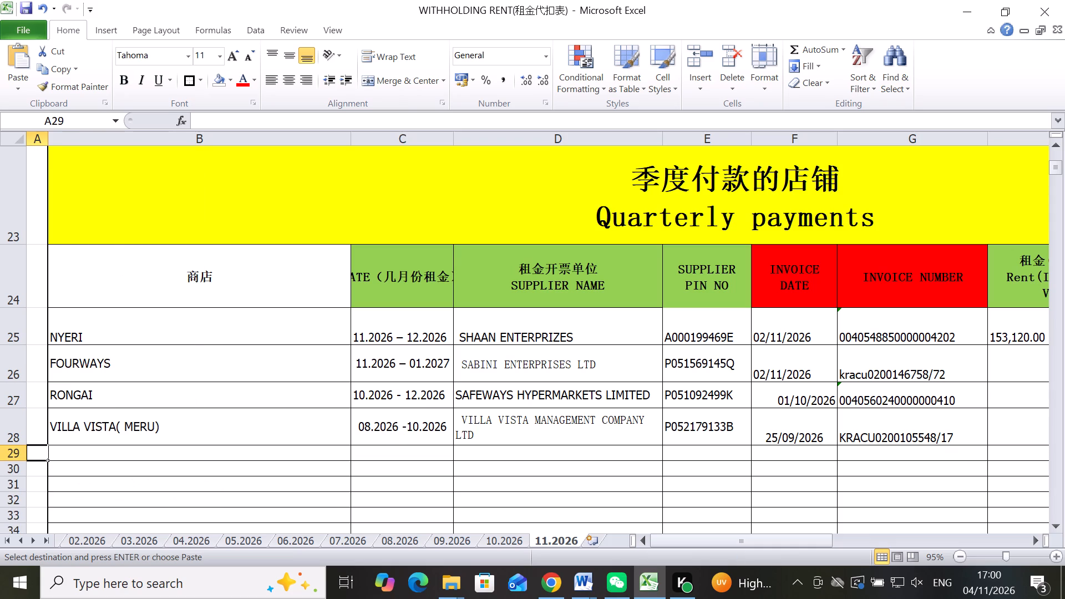
Delete the narrow blank column A from the 11.2026 sheet.
{"action": "left_click", "coordinate": [43, 138]}
{"action": "right_click", "coordinate": [43, 138]}
{"action": "left_click", "coordinate": [104, 265]}
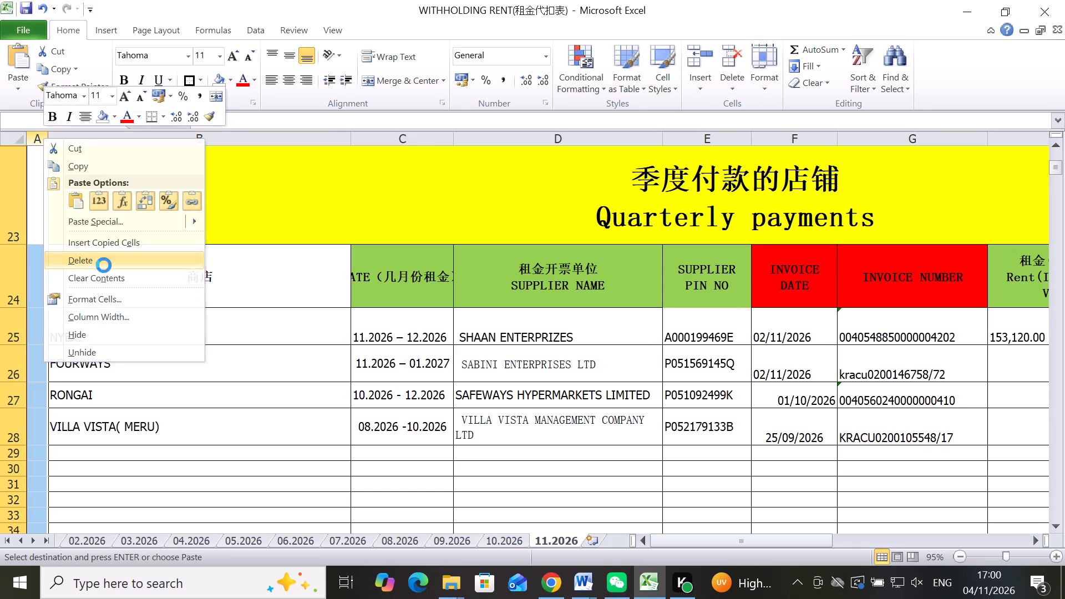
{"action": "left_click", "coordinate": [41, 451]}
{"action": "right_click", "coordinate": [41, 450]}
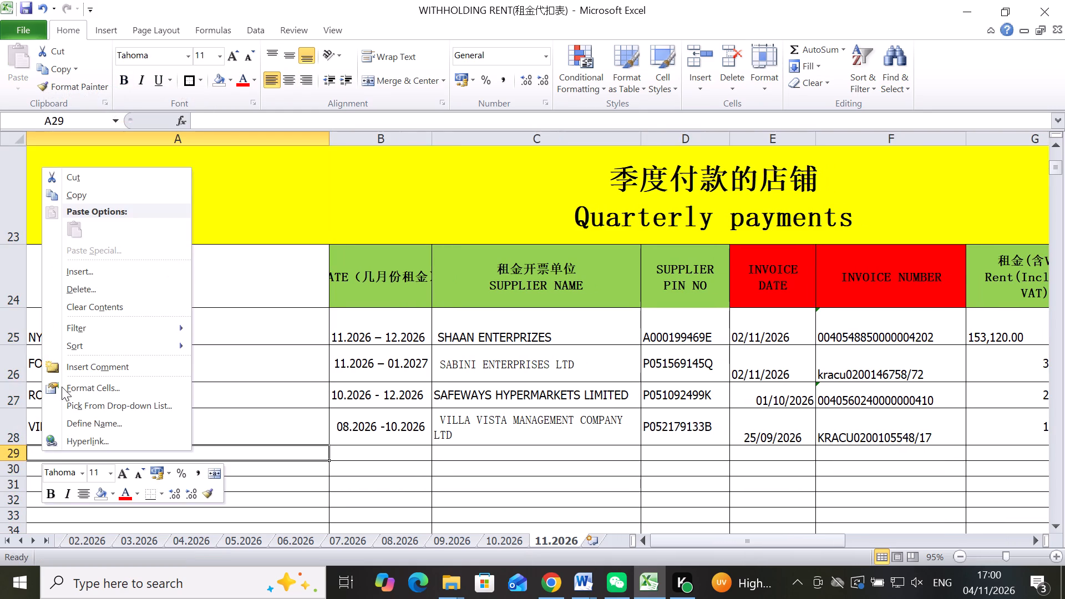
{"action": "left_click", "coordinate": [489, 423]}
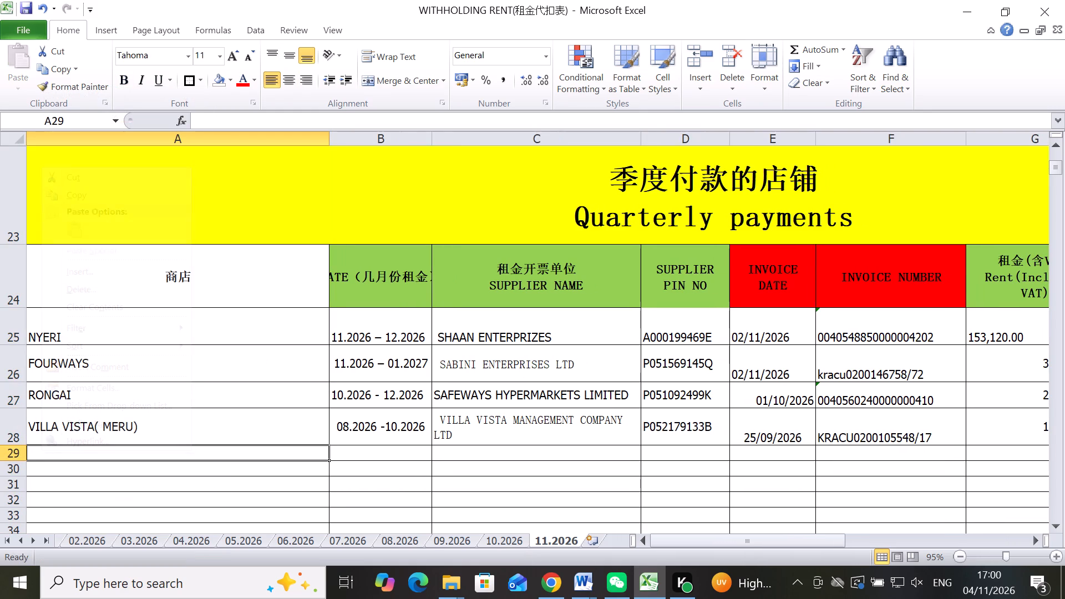
Copy the BURUBURU-T.SQUARE row from the 08.2026 sheet and paste it at A29, below VILLA VISTA (MERU) on the 11.2026 sheet.
{"action": "left_click", "coordinate": [389, 540]}
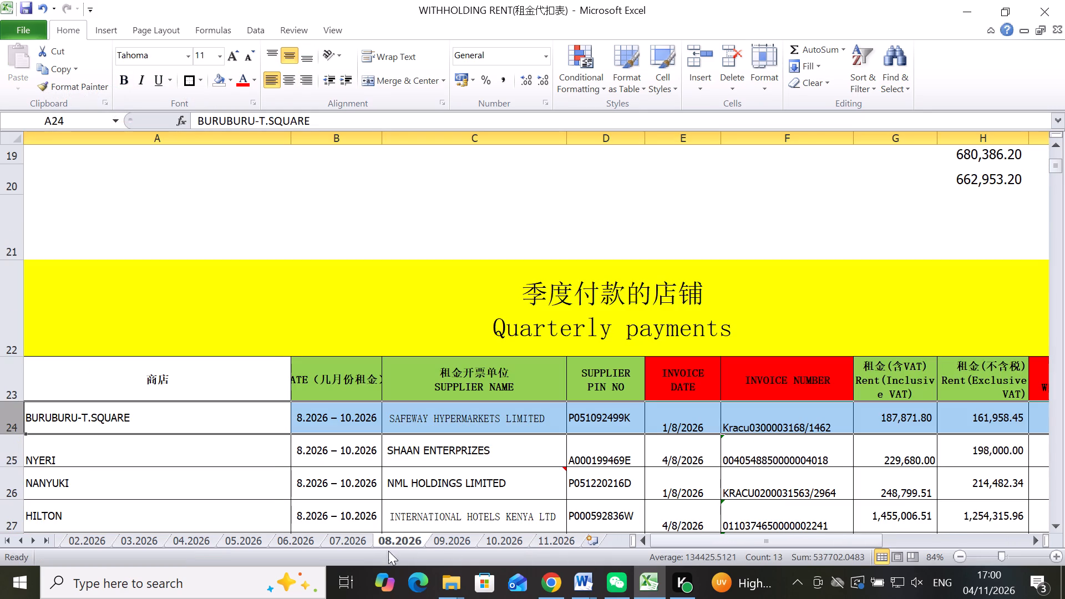
{"action": "right_click", "coordinate": [91, 418]}
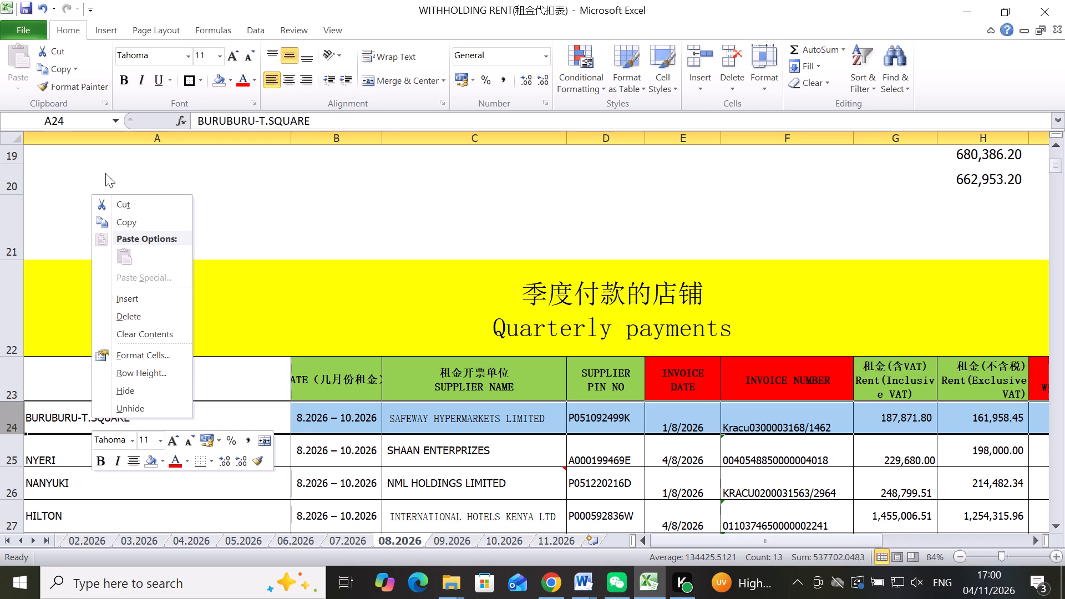
{"action": "left_click", "coordinate": [120, 220]}
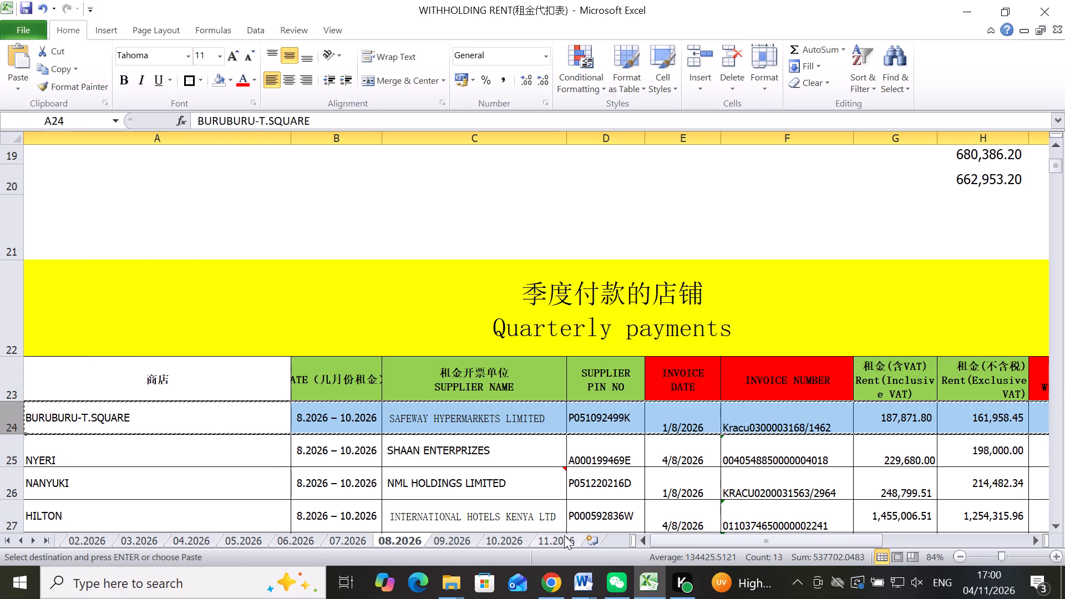
{"action": "left_click", "coordinate": [559, 544]}
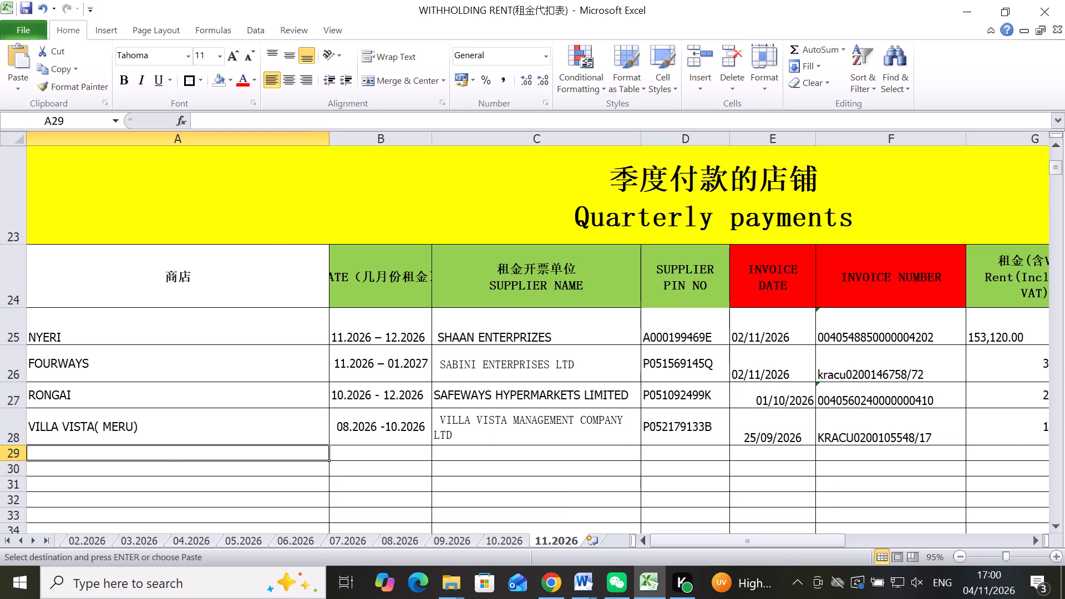
{"action": "right_click", "coordinate": [163, 454]}
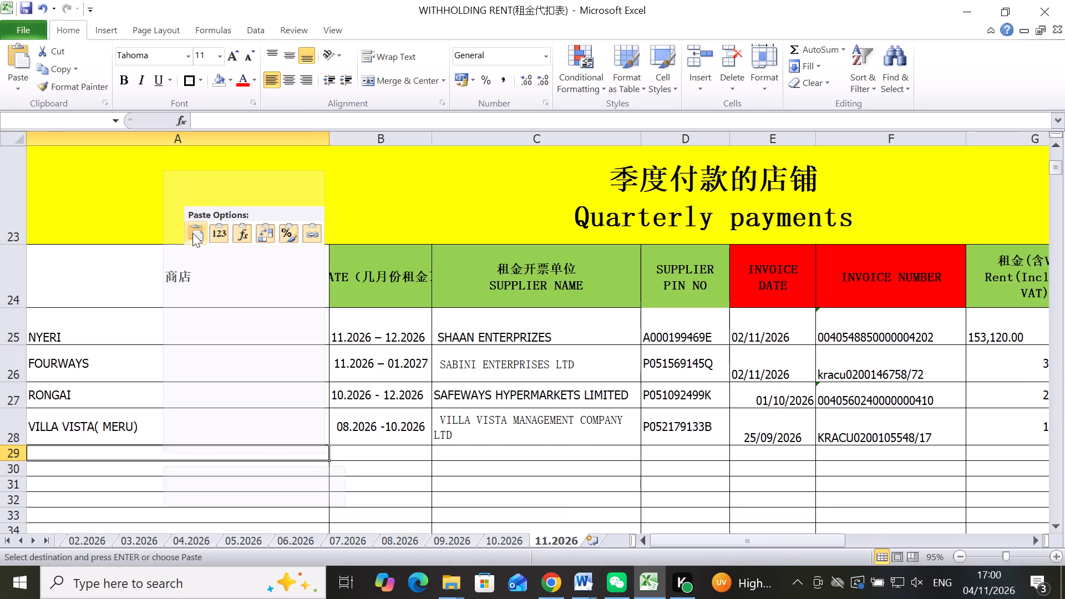
{"action": "left_click", "coordinate": [192, 233]}
{"action": "left_click", "coordinate": [415, 375]}
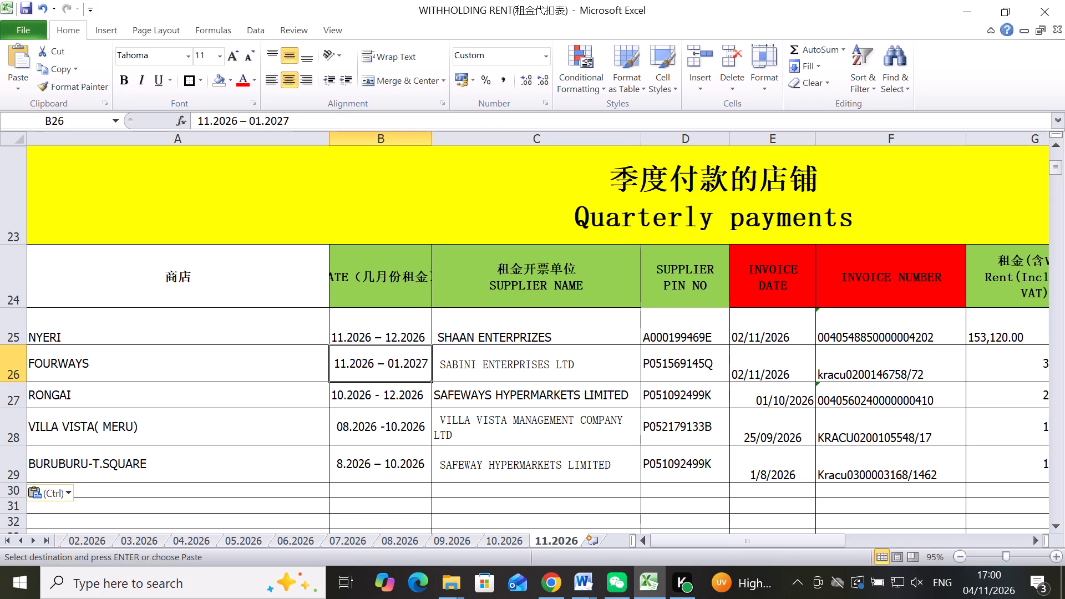
Delete the VILLA VISTA (MERU) row from the Quarterly payments table on the 11.2026 sheet.
{"action": "left_click", "coordinate": [235, 471]}
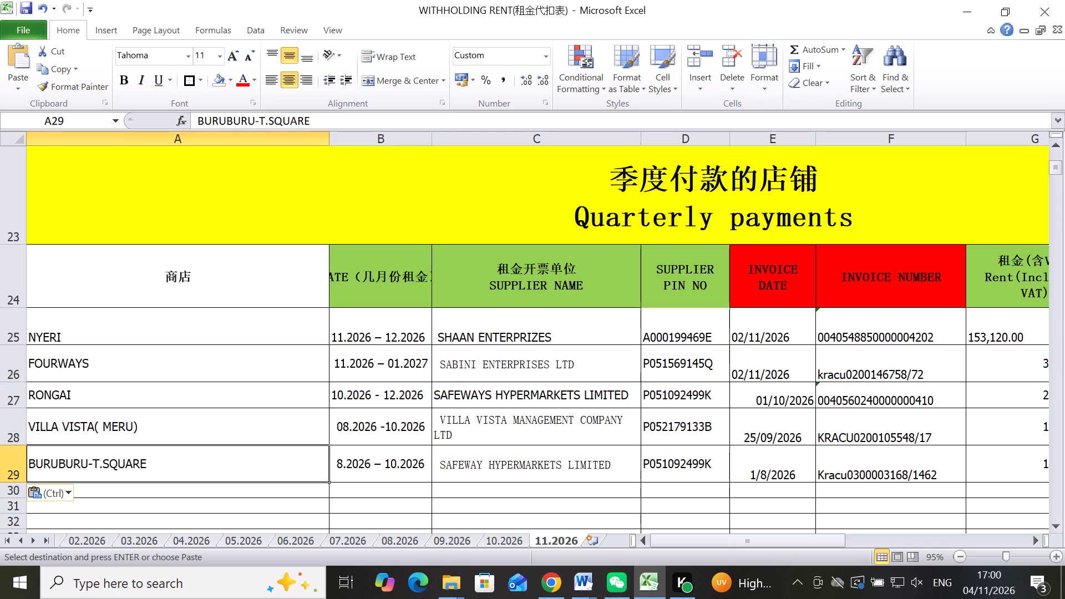
{"action": "left_click", "coordinate": [23, 419]}
{"action": "right_click", "coordinate": [23, 419]}
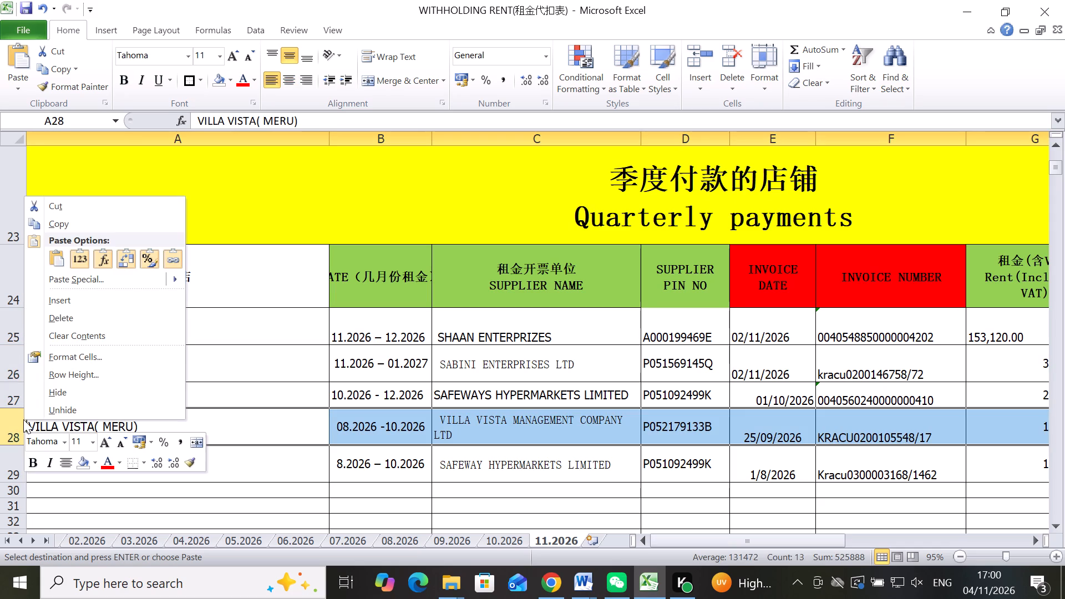
{"action": "left_click", "coordinate": [94, 319]}
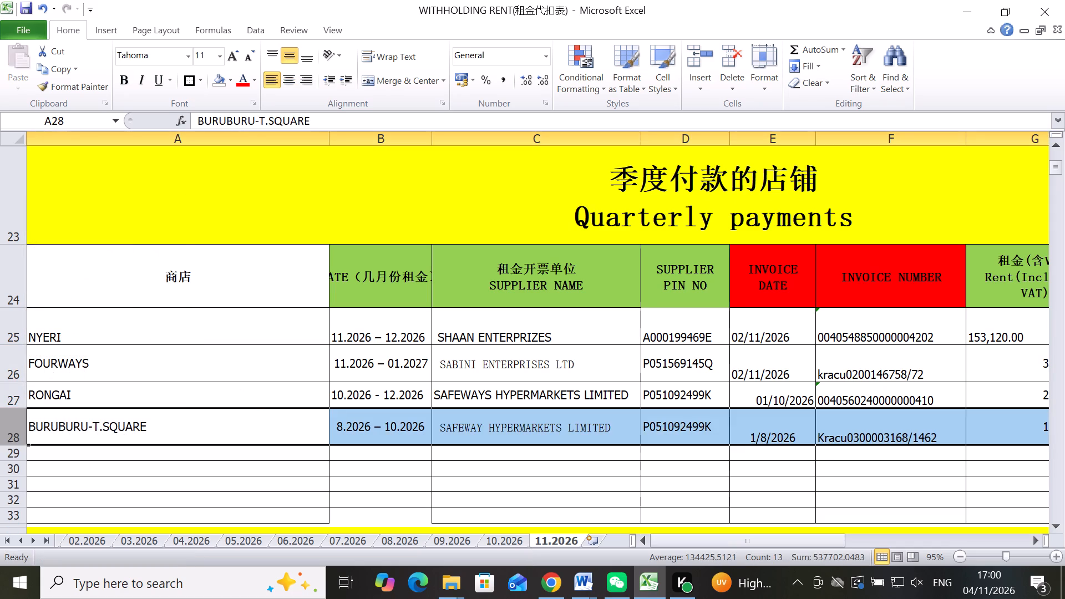
Copy the FOURWAYS rental period 11.2026 – 01.2027 and paste only its value into the BURUBURU-T.SQUARE period cell.
{"action": "left_click", "coordinate": [367, 383]}
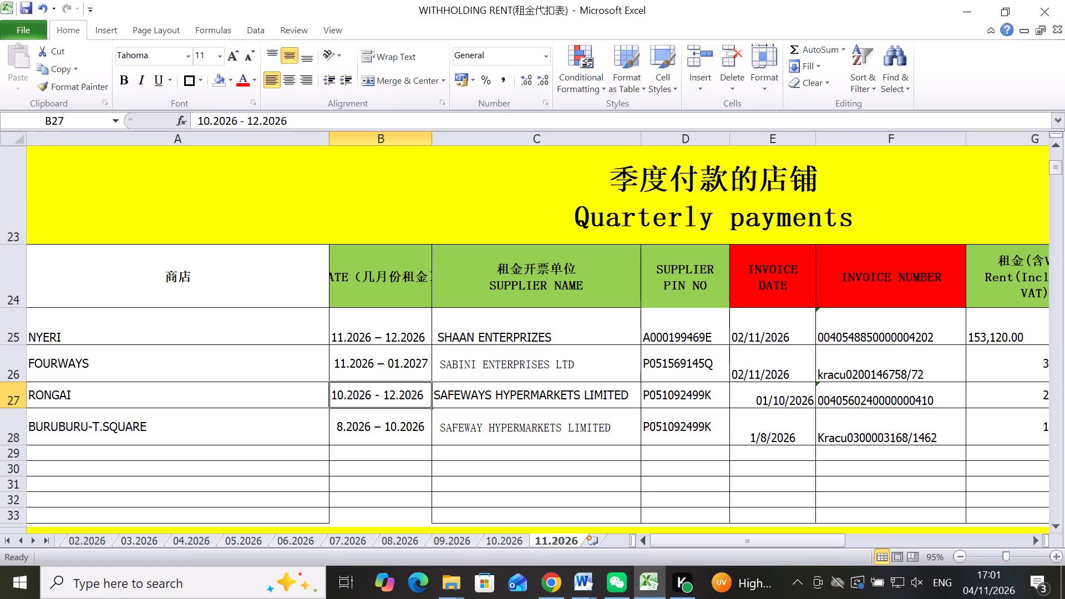
{"action": "left_click", "coordinate": [360, 367]}
{"action": "right_click", "coordinate": [360, 367]}
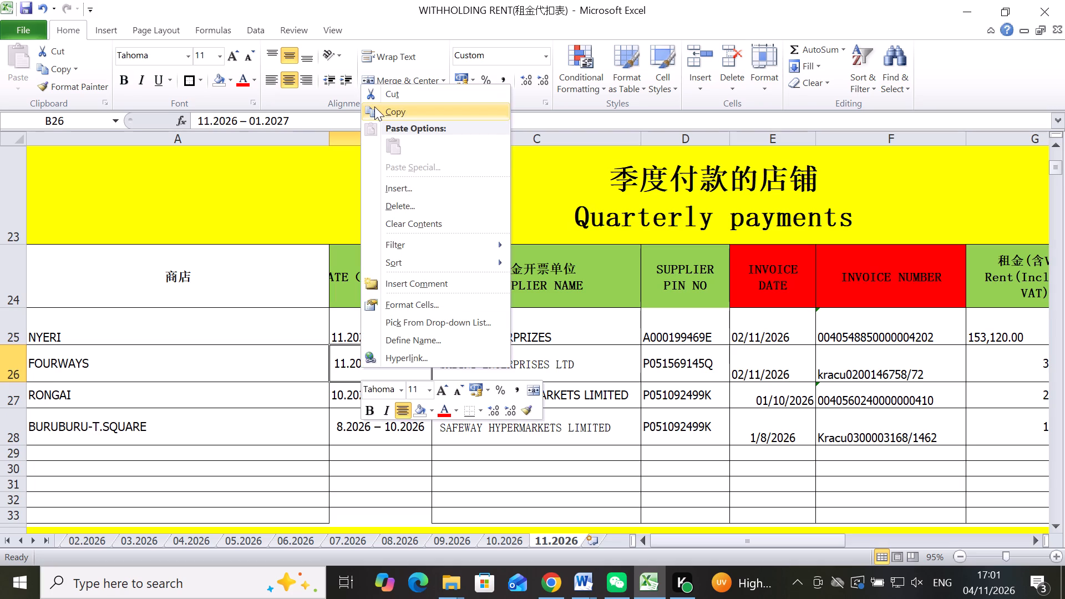
{"action": "left_click", "coordinate": [374, 106]}
{"action": "left_click", "coordinate": [367, 412]}
{"action": "right_click", "coordinate": [367, 412]}
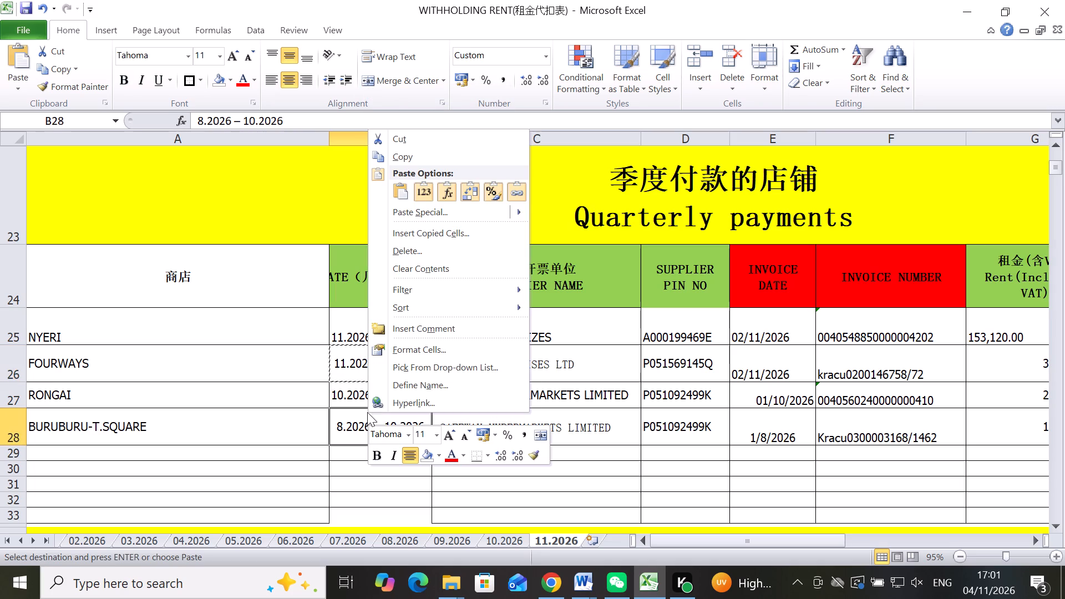
{"action": "left_click", "coordinate": [419, 189]}
{"action": "left_click", "coordinate": [546, 459]}
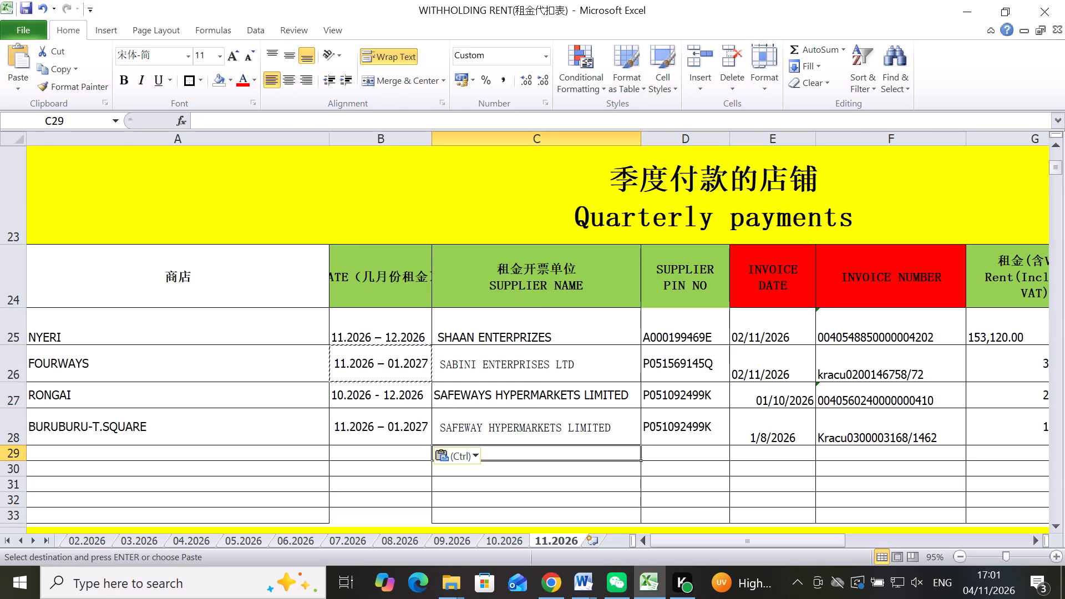
Set the BURUBURU-T.SQUARE invoice date to 4/11/2026.
{"action": "left_click", "coordinate": [753, 485]}
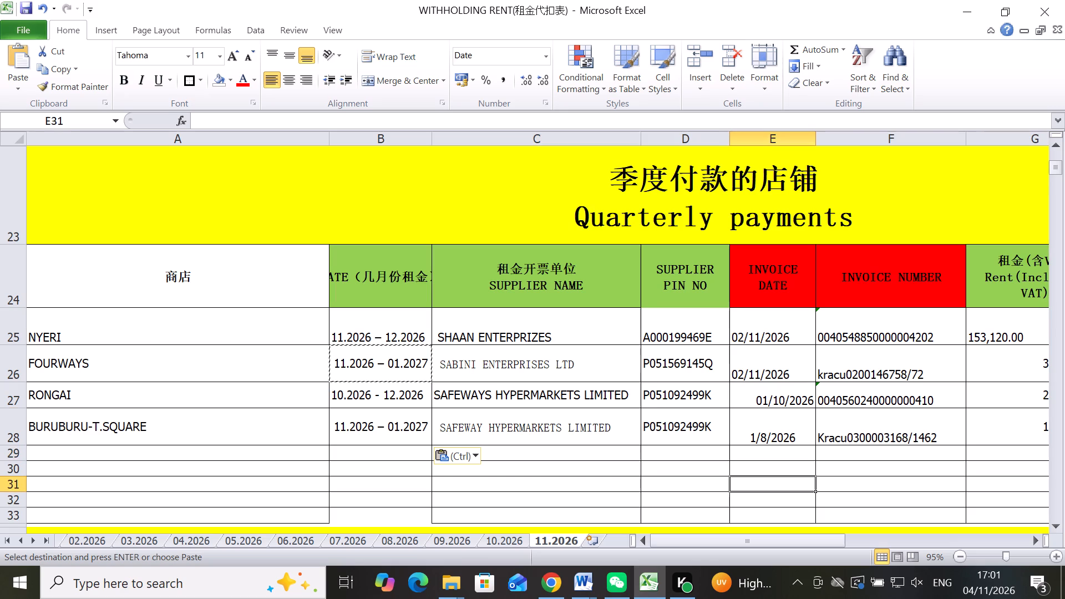
{"action": "left_click", "coordinate": [769, 441]}
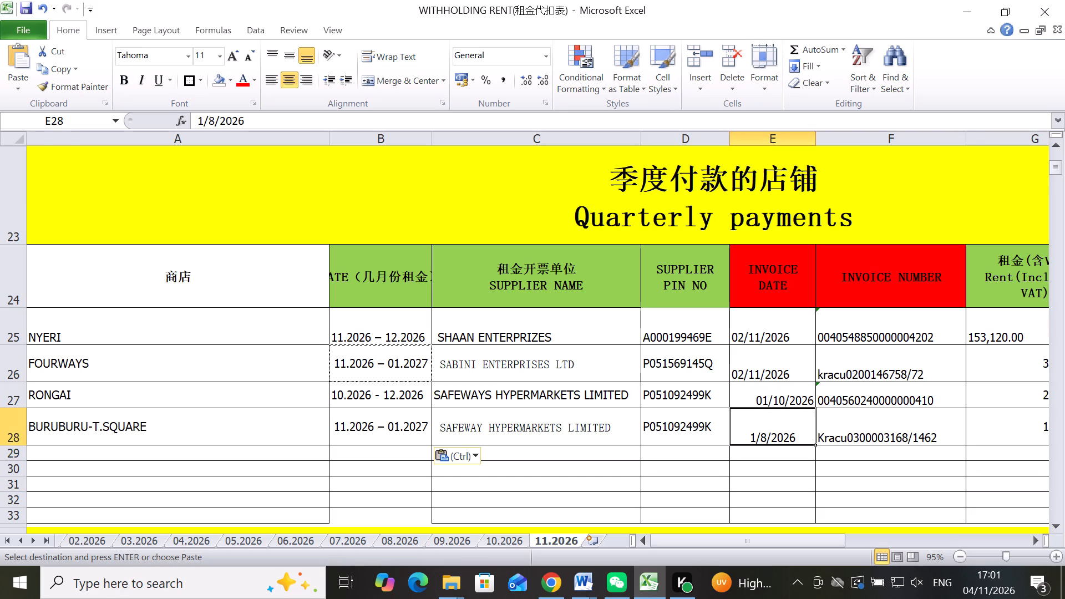
{"action": "left_click", "coordinate": [779, 393]}
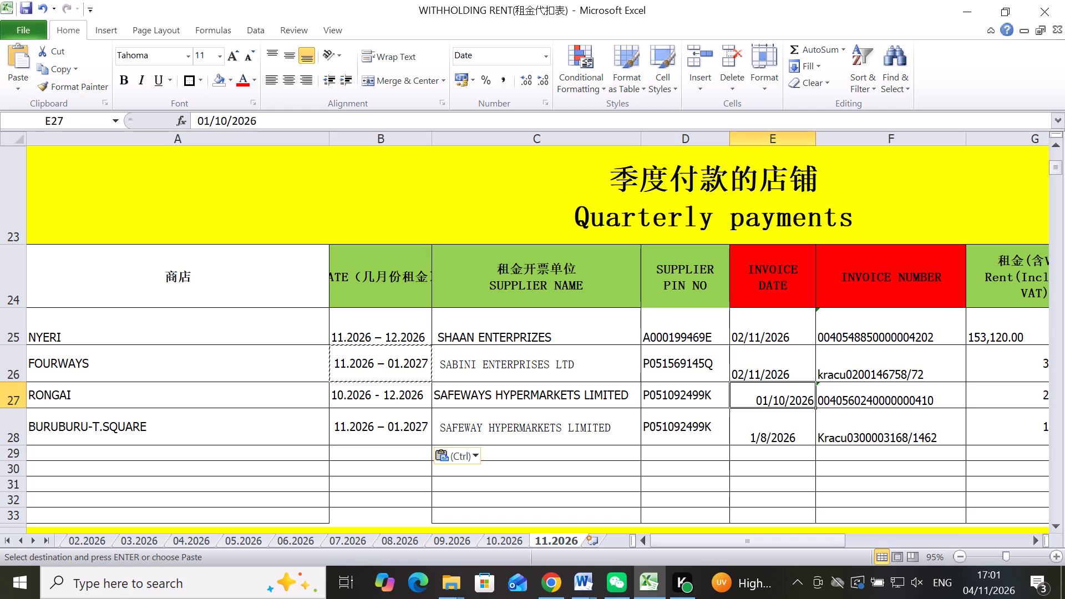
{"action": "right_click", "coordinate": [758, 363]}
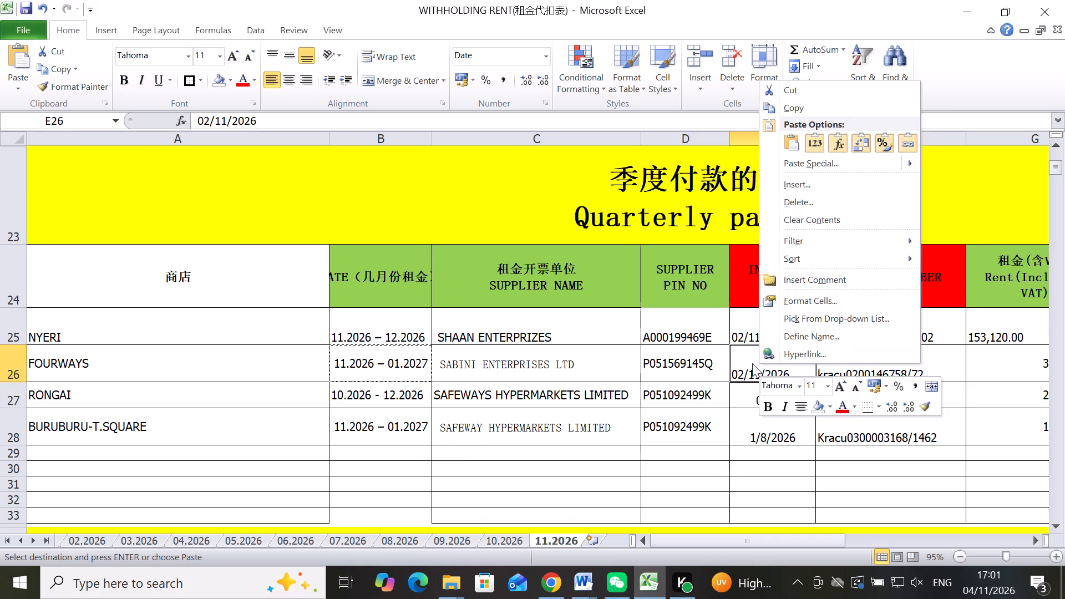
{"action": "left_click", "coordinate": [745, 370]}
{"action": "left_click", "coordinate": [756, 442]}
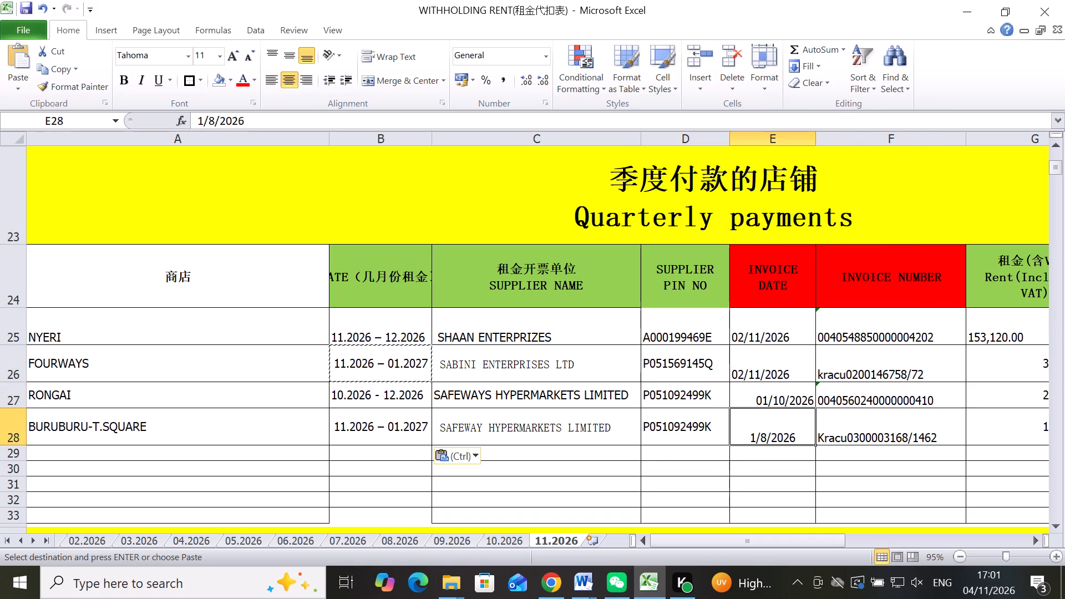
{"action": "left_click", "coordinate": [202, 120]}
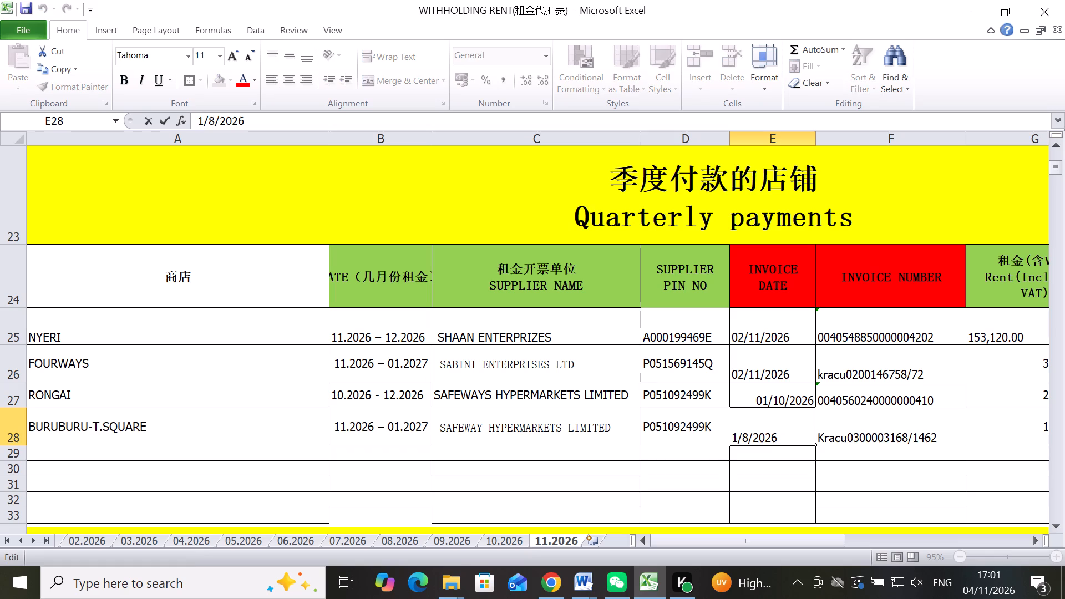
{"action": "key", "text": "BackSpace"}
{"action": "type", "text": "44"}
{"action": "key", "text": "BackSpace"}
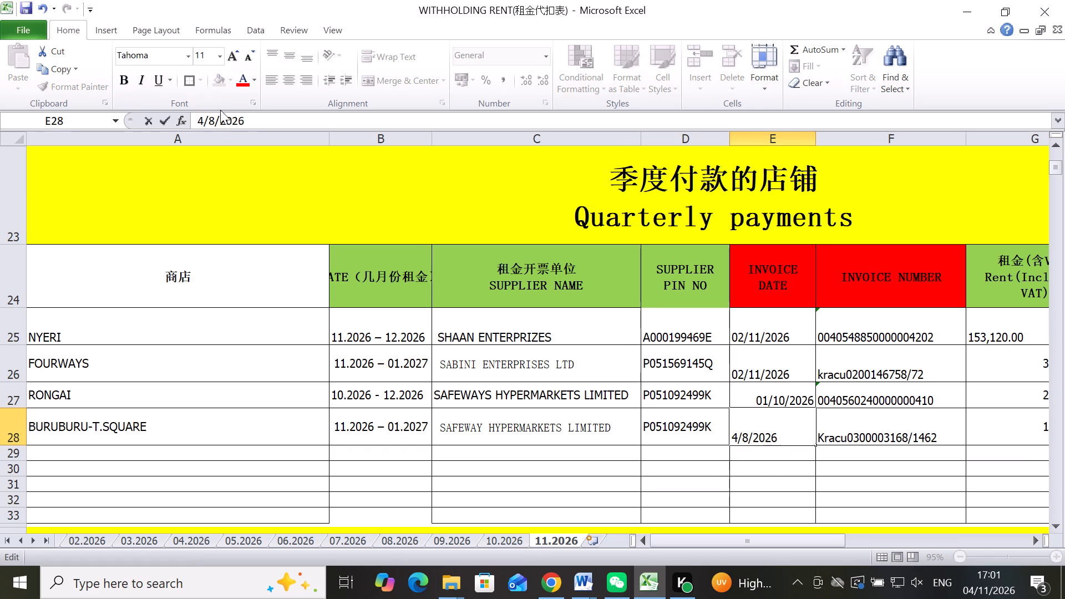
{"action": "left_click", "coordinate": [218, 118]}
{"action": "left_click", "coordinate": [215, 119]}
{"action": "key", "text": "BackSpace"}
{"action": "type", "text": "11"}
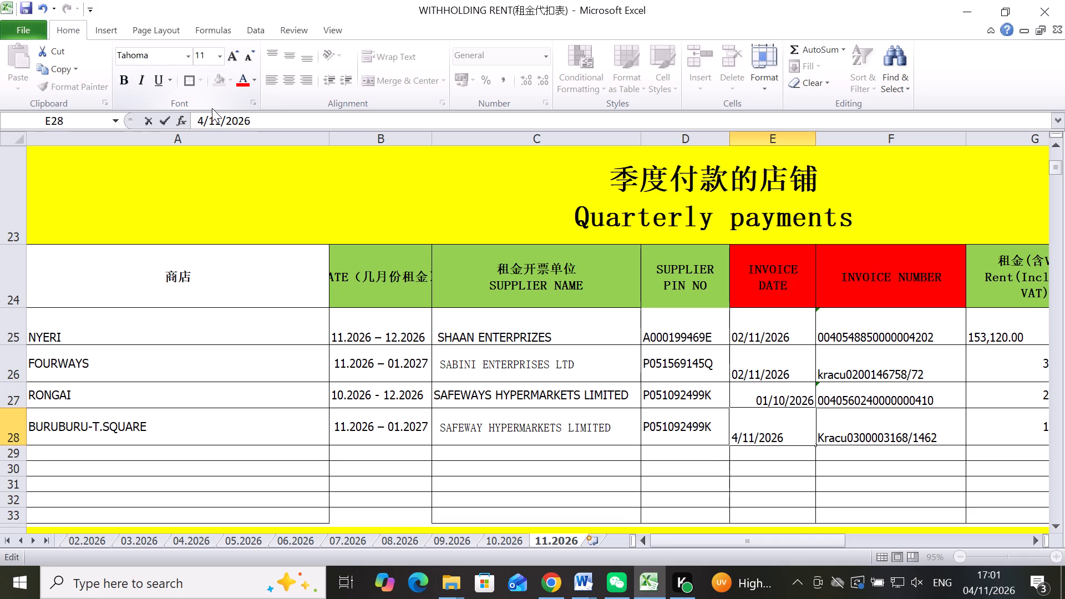
{"action": "left_click", "coordinate": [909, 487]}
{"action": "scroll", "coordinate": [770, 493], "scroll_direction": "left", "scroll_amount": 1}
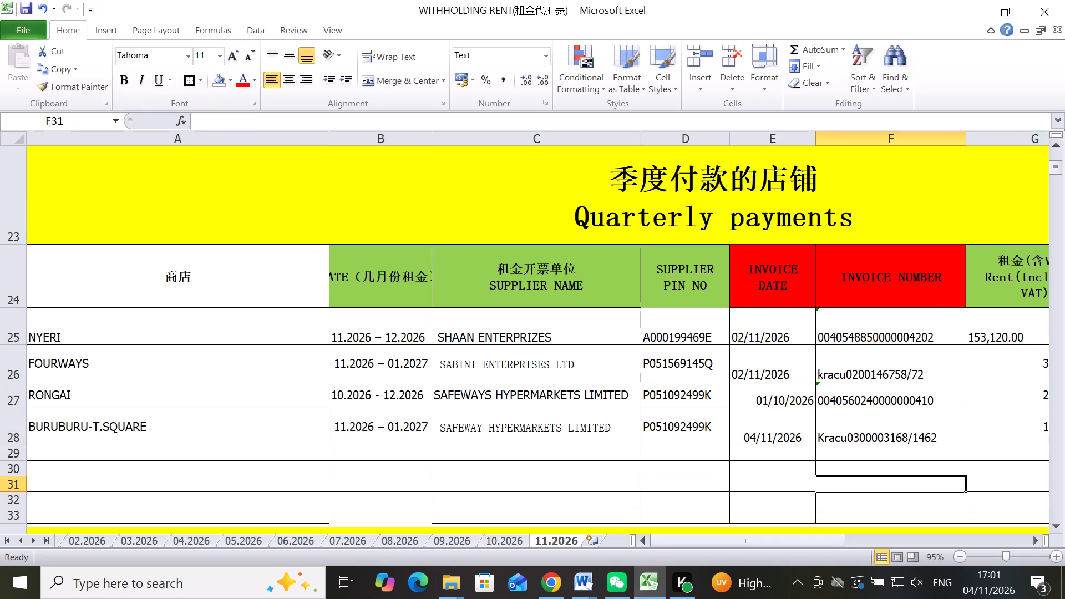
{"action": "scroll", "coordinate": [775, 492], "scroll_direction": "left", "scroll_amount": 1}
{"action": "scroll", "coordinate": [736, 477], "scroll_direction": "down", "scroll_amount": 1}
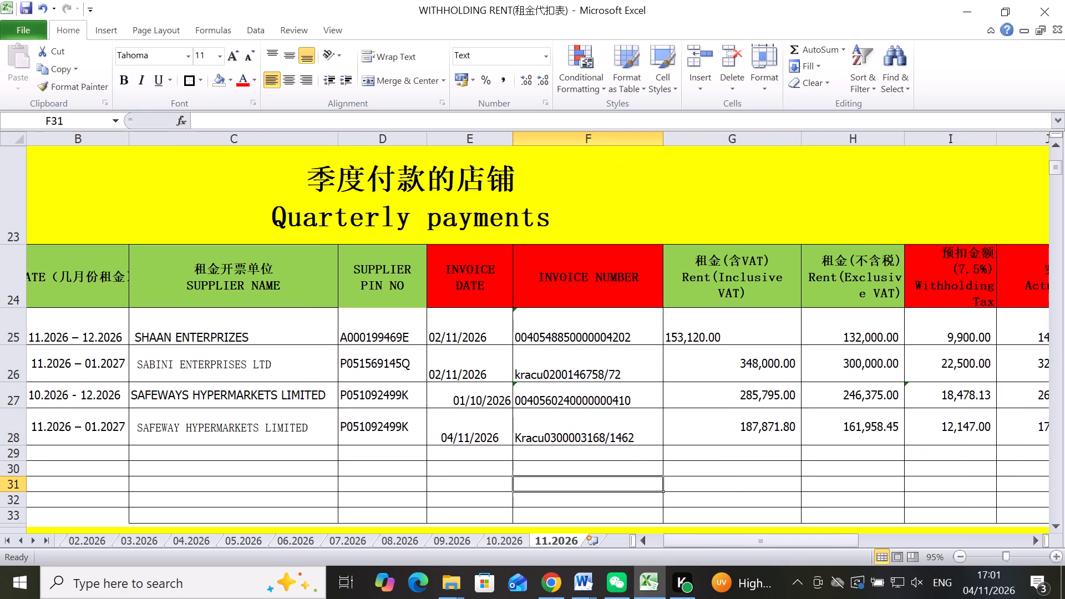
{"action": "left_click", "coordinate": [602, 443]}
{"action": "left_click", "coordinate": [476, 428]}
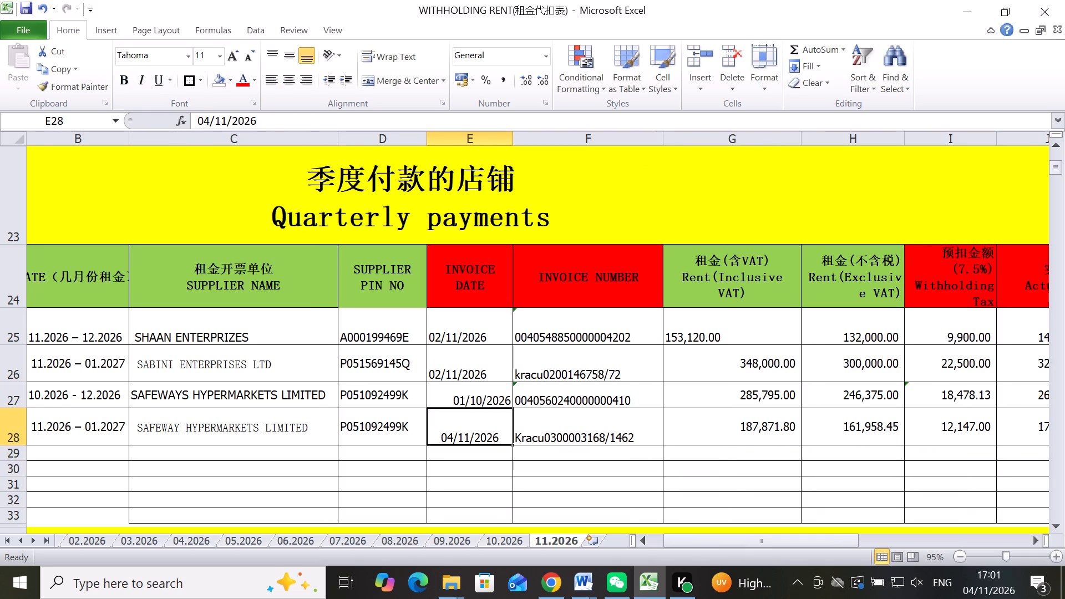
{"action": "double_click", "coordinate": [652, 440]}
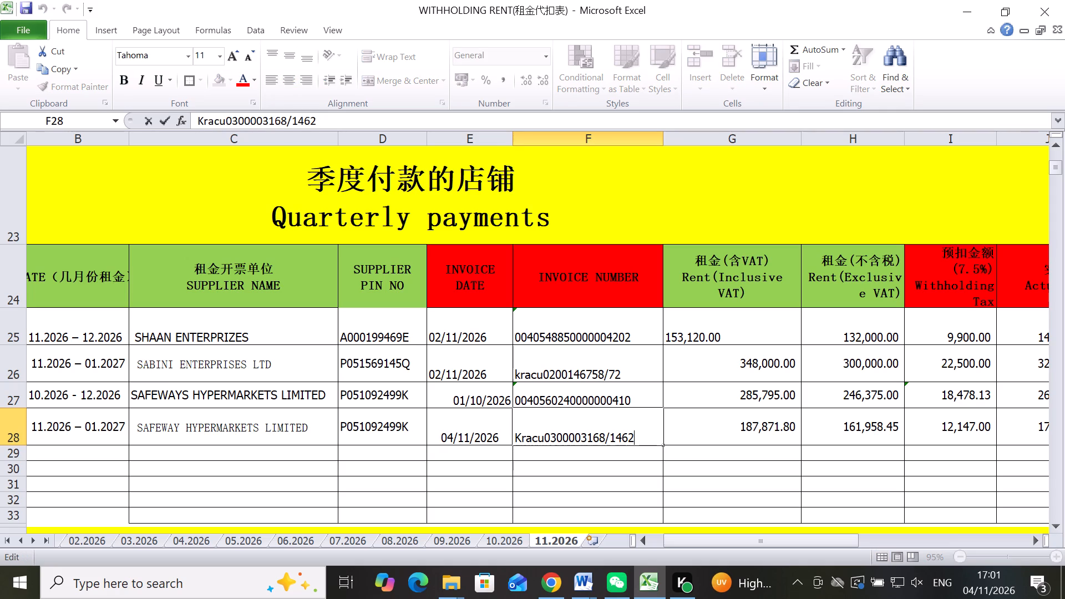
{"action": "key", "text": "BackSpace"}
{"action": "key", "text": "BackSpace"}
{"action": "key", "text": "BackSpace"}
{"action": "key", "text": "8"}
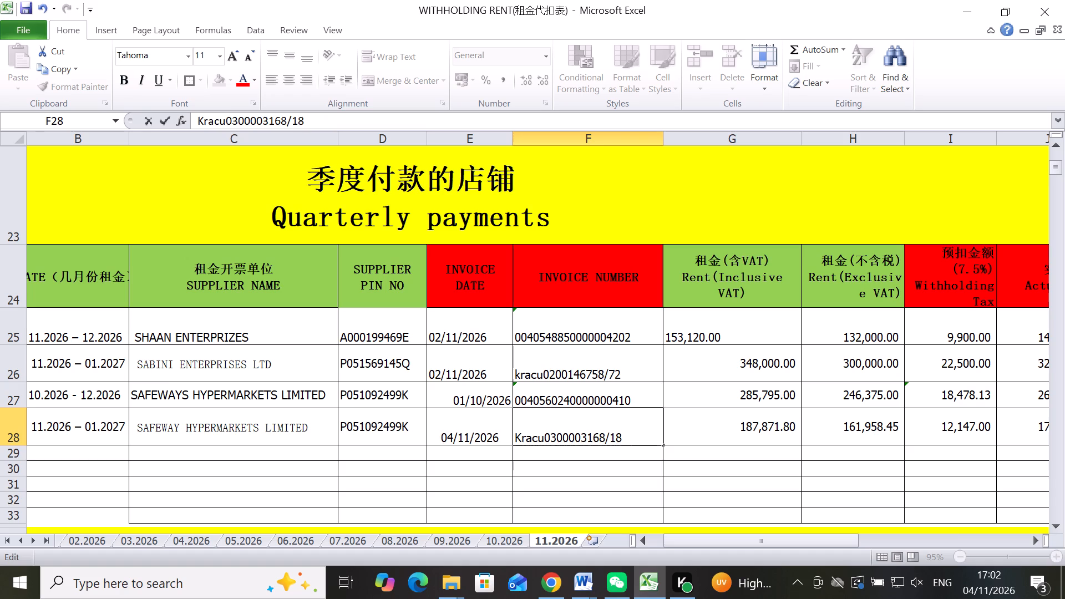
{"action": "type", "text": "57"}
{"action": "left_click", "coordinate": [960, 458]}
{"action": "left_click", "coordinate": [735, 424]}
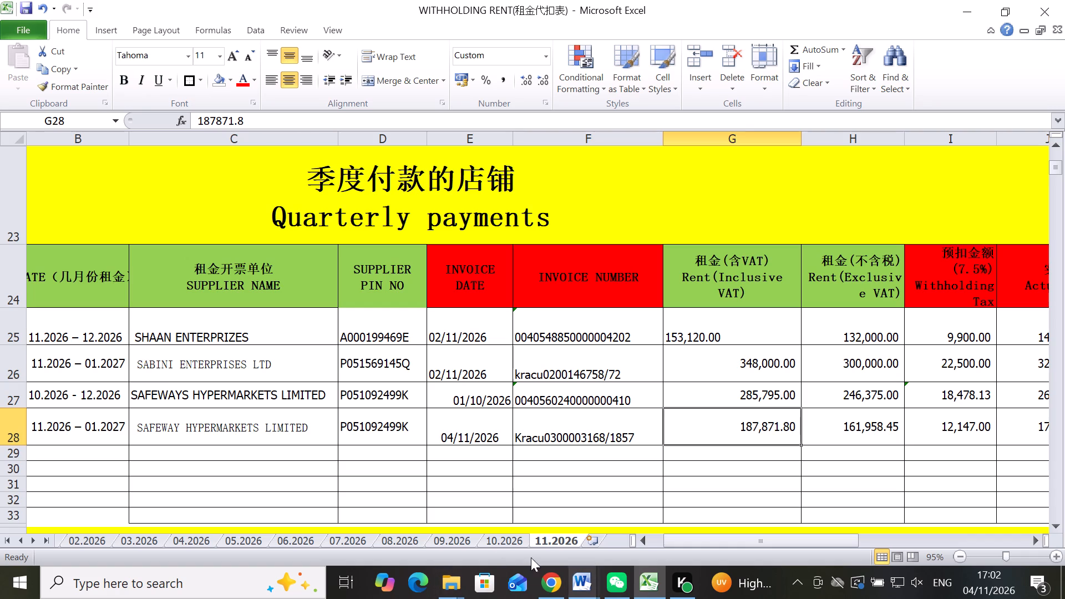
Copy the Buruburu T-square Branch electricity July 2026 note from the 08.2026 sheet and paste it at A58 on the 11.2026 sheet, below Embakasi electricity.
{"action": "left_click", "coordinate": [394, 540]}
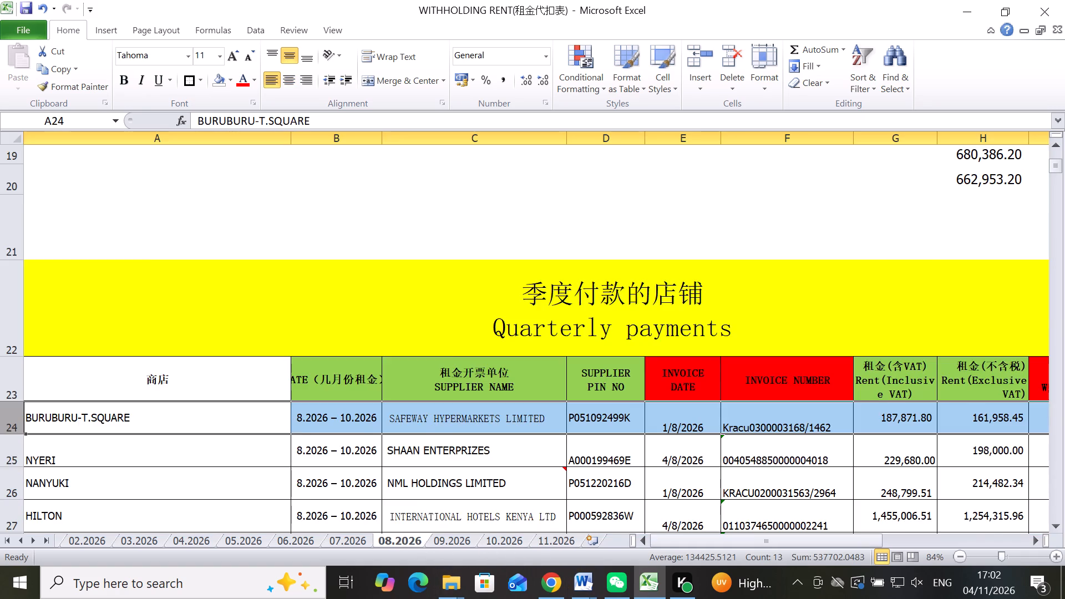
{"action": "scroll", "coordinate": [188, 514], "scroll_direction": "down", "scroll_amount": 9}
{"action": "scroll", "coordinate": [187, 512], "scroll_direction": "up", "scroll_amount": 1}
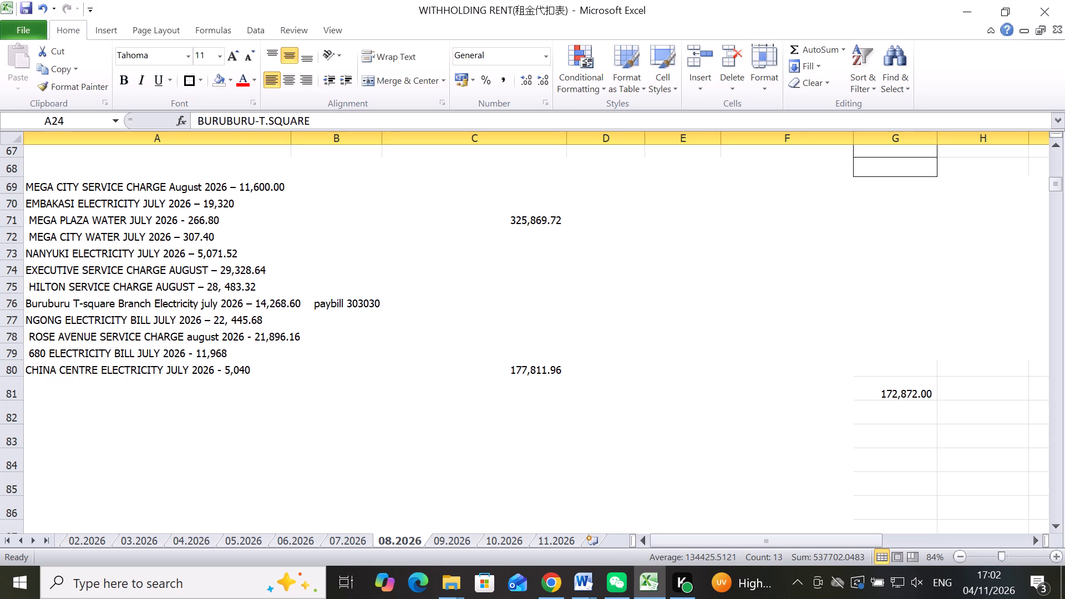
{"action": "left_click", "coordinate": [49, 304]}
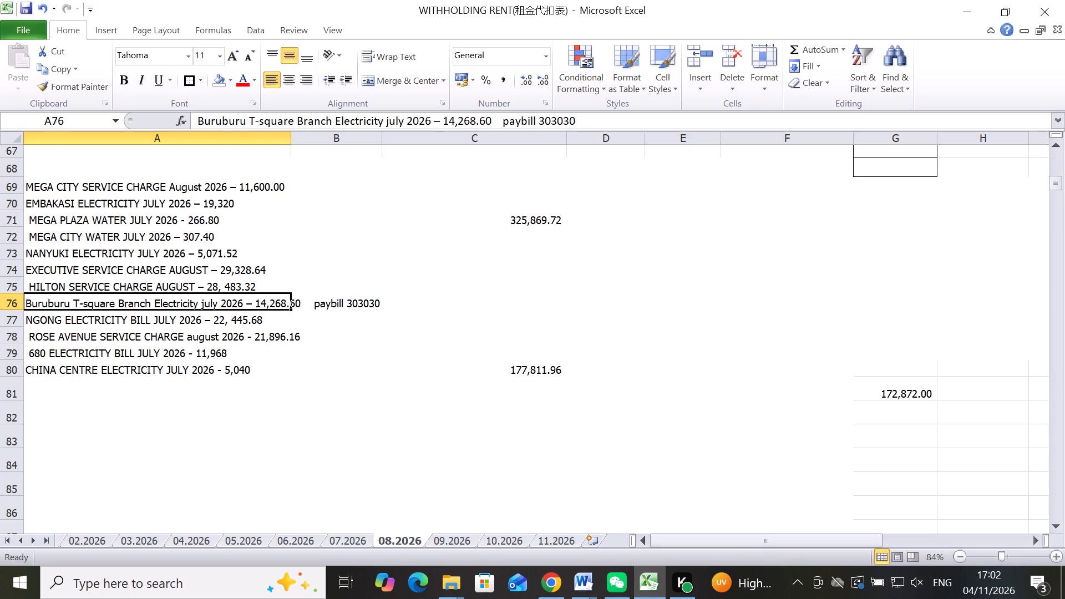
{"action": "right_click", "coordinate": [49, 304]}
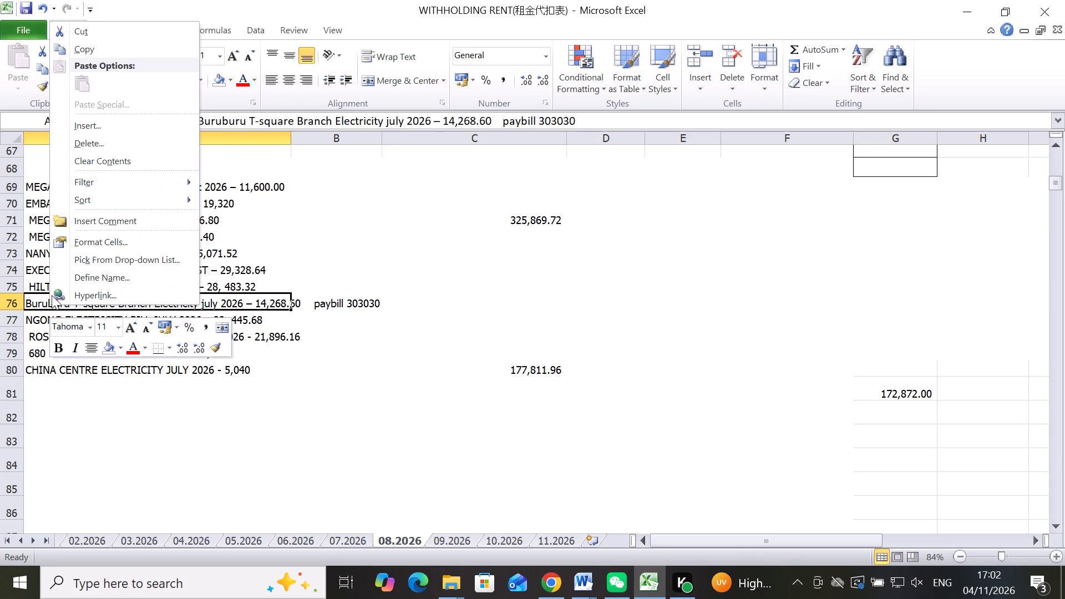
{"action": "left_click", "coordinate": [92, 50]}
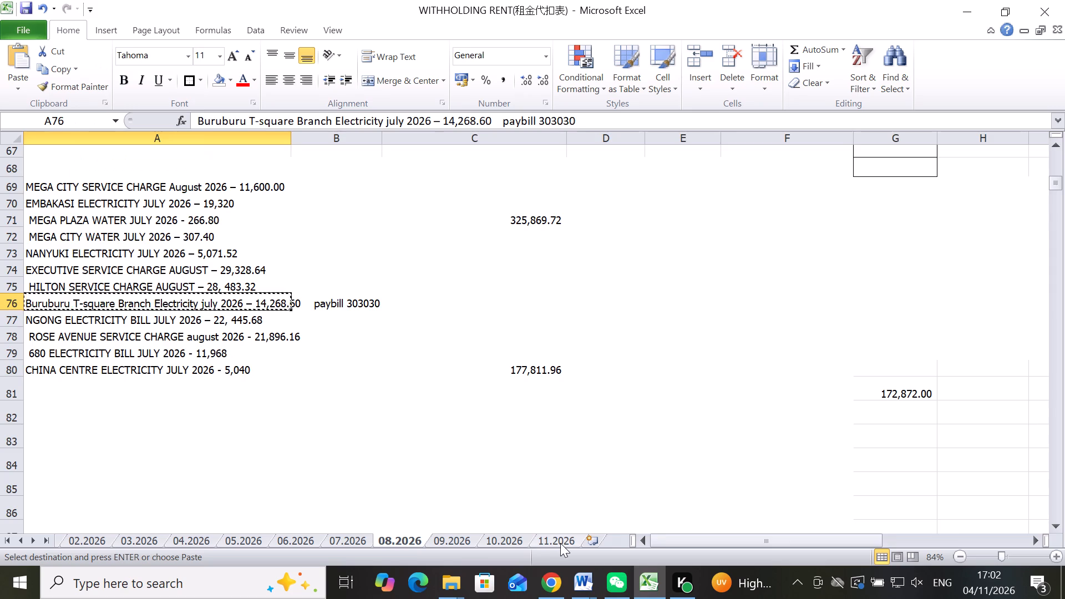
{"action": "left_click", "coordinate": [560, 543]}
{"action": "scroll", "coordinate": [258, 493], "scroll_direction": "down", "scroll_amount": 11}
{"action": "scroll", "coordinate": [255, 488], "scroll_direction": "right", "scroll_amount": 12}
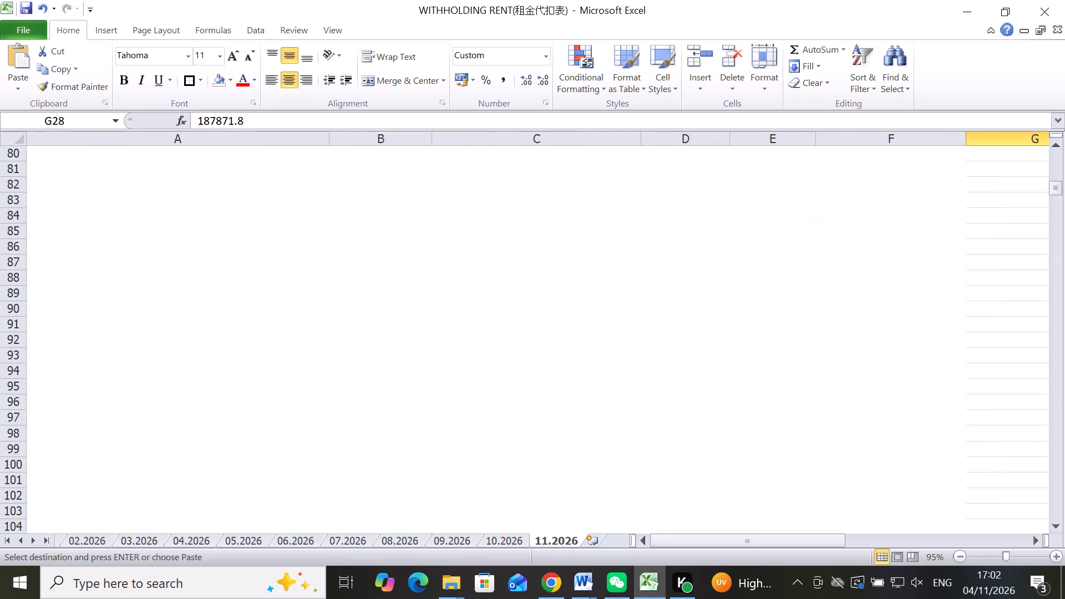
{"action": "scroll", "coordinate": [257, 484], "scroll_direction": "up", "scroll_amount": 6}
{"action": "scroll", "coordinate": [257, 484], "scroll_direction": "down", "scroll_amount": 1}
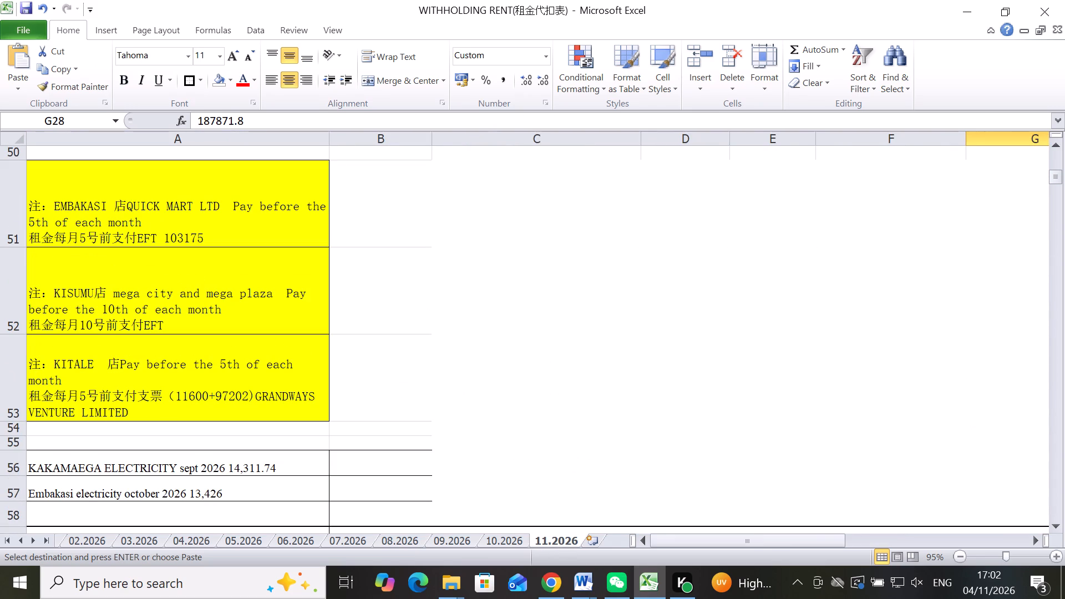
{"action": "left_click", "coordinate": [90, 518]}
{"action": "right_click", "coordinate": [90, 518]}
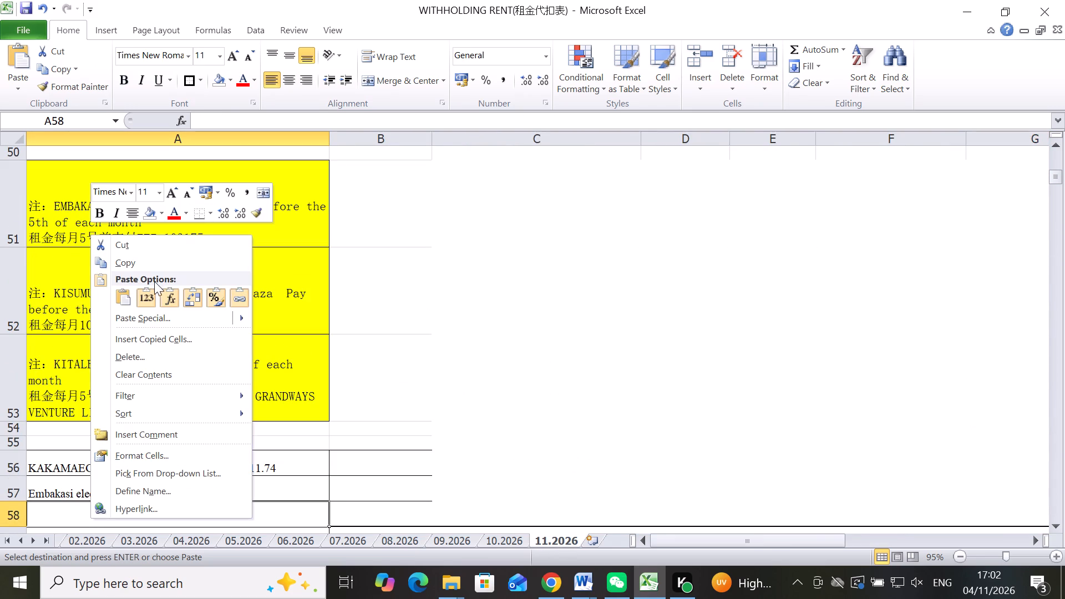
{"action": "left_click", "coordinate": [122, 299]}
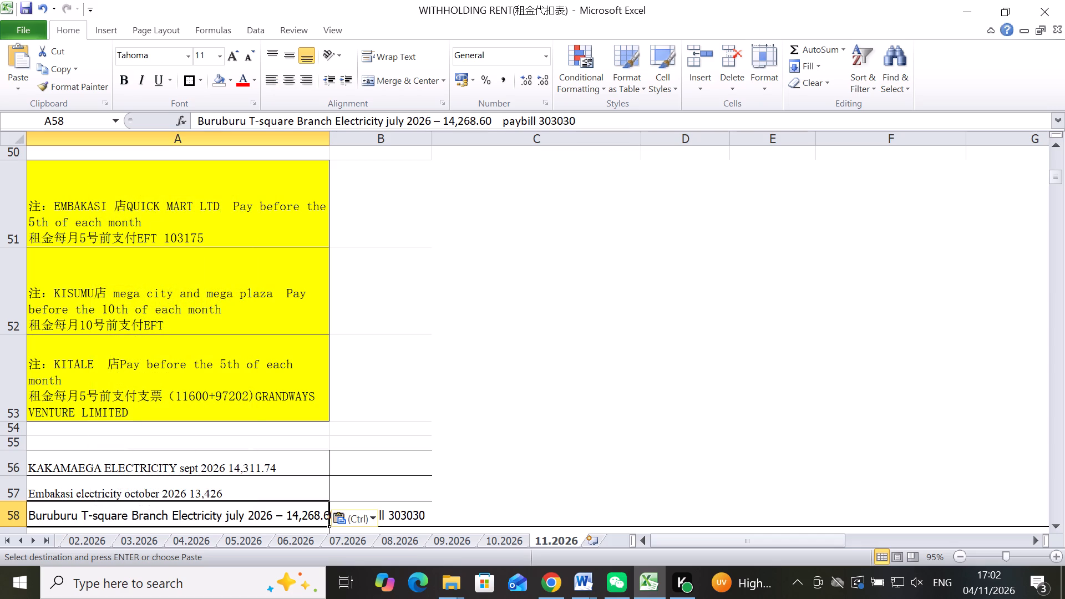
Change the amount in the Buruburu T-square Branch electricity note in A58 to 11,419.75.
{"action": "left_click", "coordinate": [490, 119]}
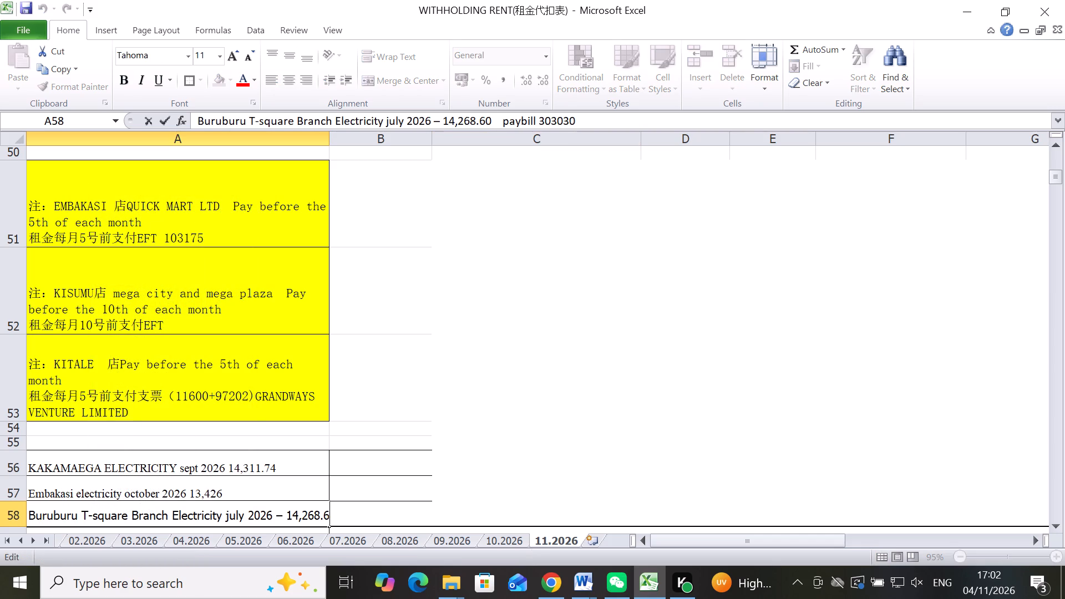
{"action": "key", "text": "BackSpace"}
{"action": "key", "text": "BackSpace"}
{"action": "key", "text": "BackSpace"}
{"action": "key", "text": "BackSpace"}
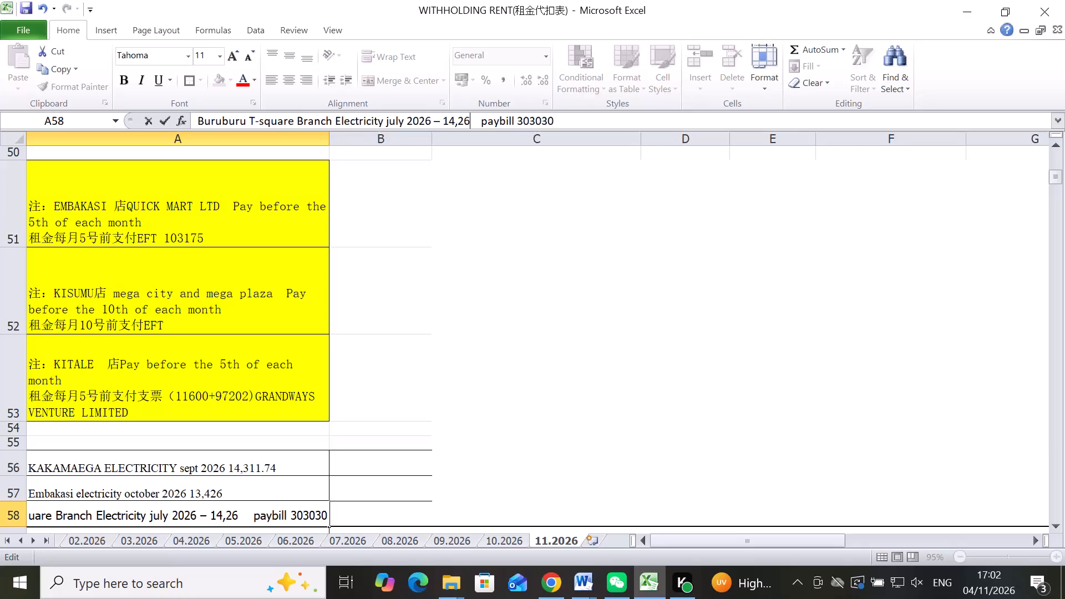
{"action": "key", "text": "BackSpace"}
{"action": "key", "text": "BackSpace"}
{"action": "key", "text": "BackSpace"}
{"action": "key", "text": "BackSpace"}
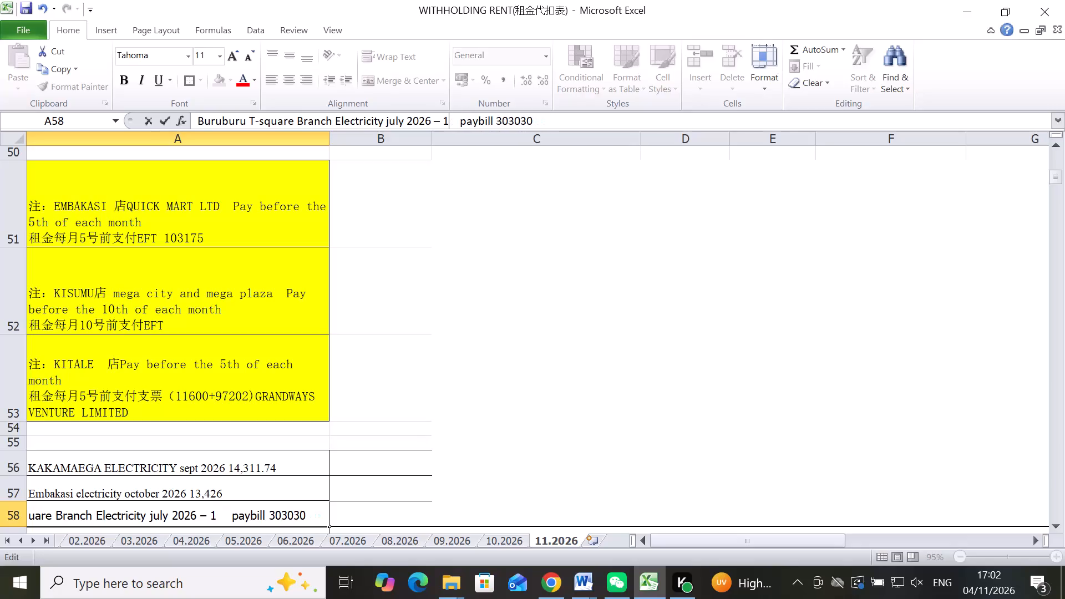
{"action": "key", "text": "1"}
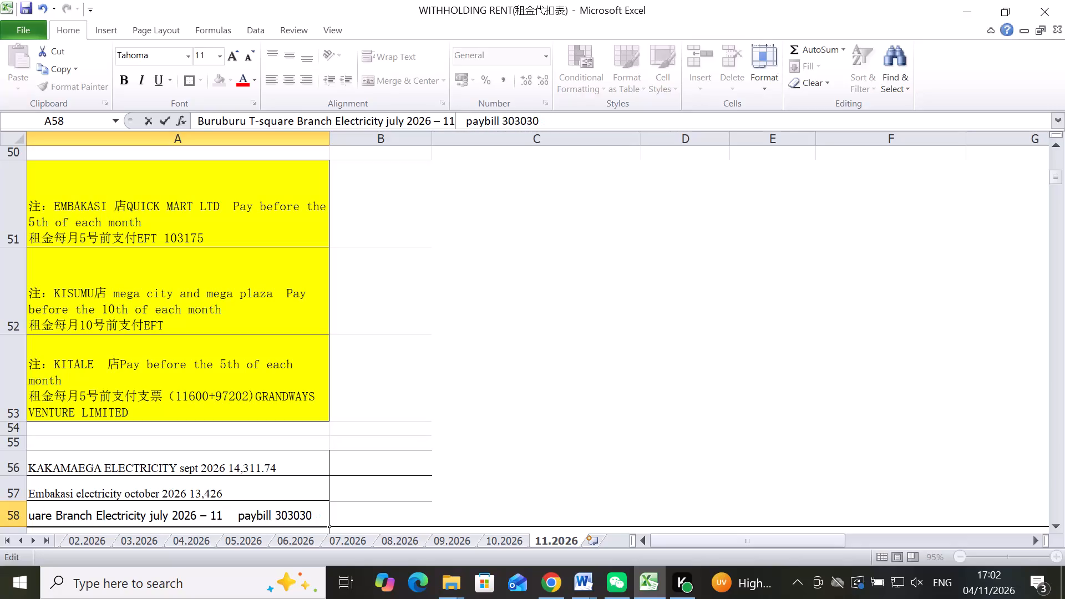
{"action": "key", "text": "comma"}
{"action": "type", "text": "419"}
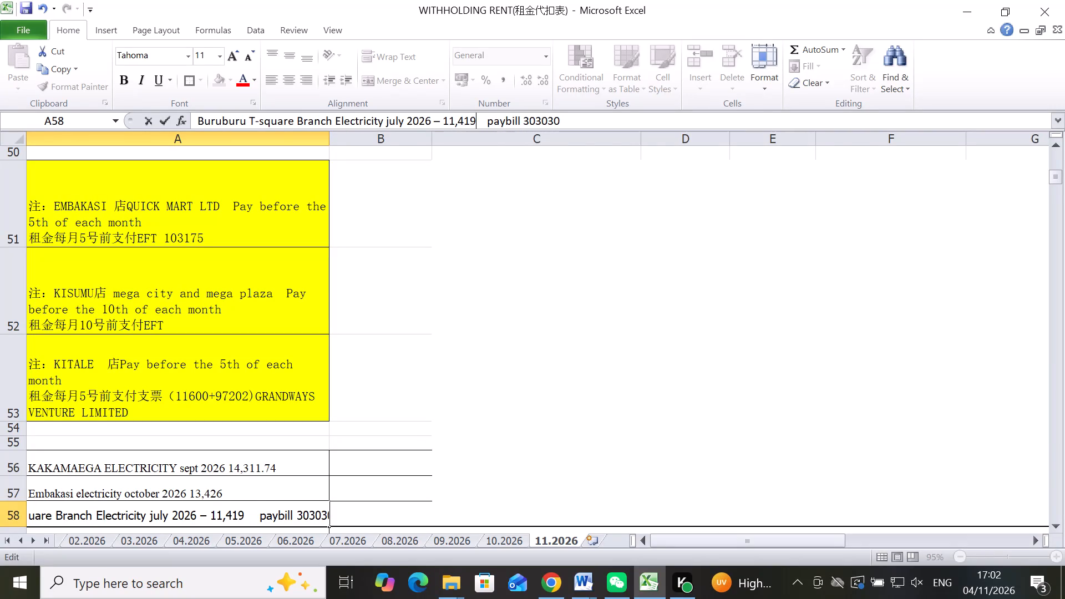
{"action": "type", "text": ".75"}
{"action": "left_click", "coordinate": [605, 298]}
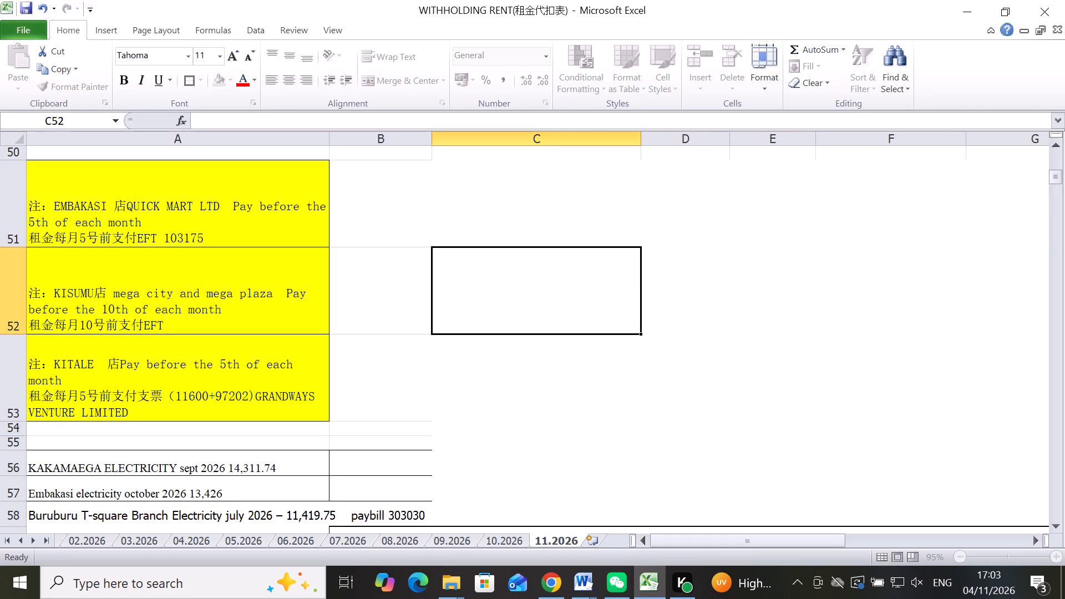
Save the rent withholding workbook.
{"action": "scroll", "coordinate": [602, 336], "scroll_direction": "up", "scroll_amount": 1}
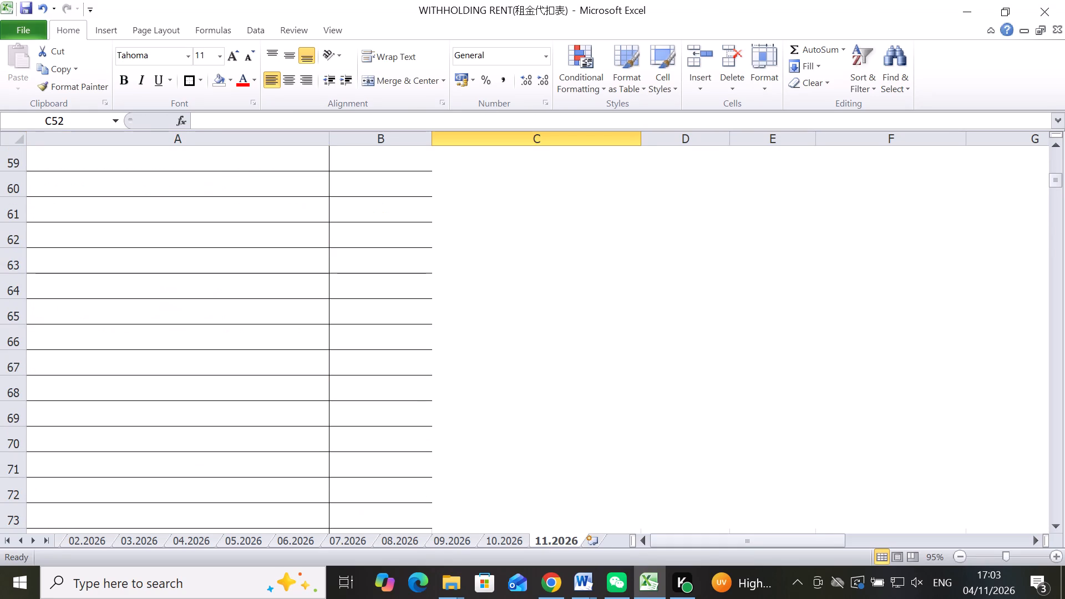
{"action": "scroll", "coordinate": [602, 336], "scroll_direction": "up", "scroll_amount": 1}
{"action": "left_click", "coordinate": [419, 392]}
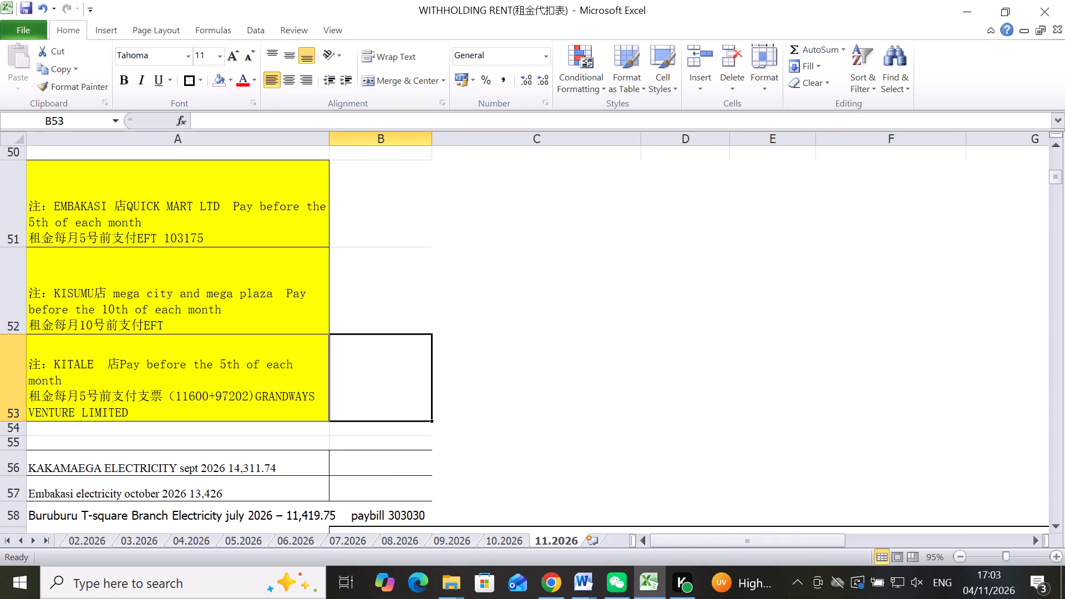
{"action": "left_click", "coordinate": [634, 397]}
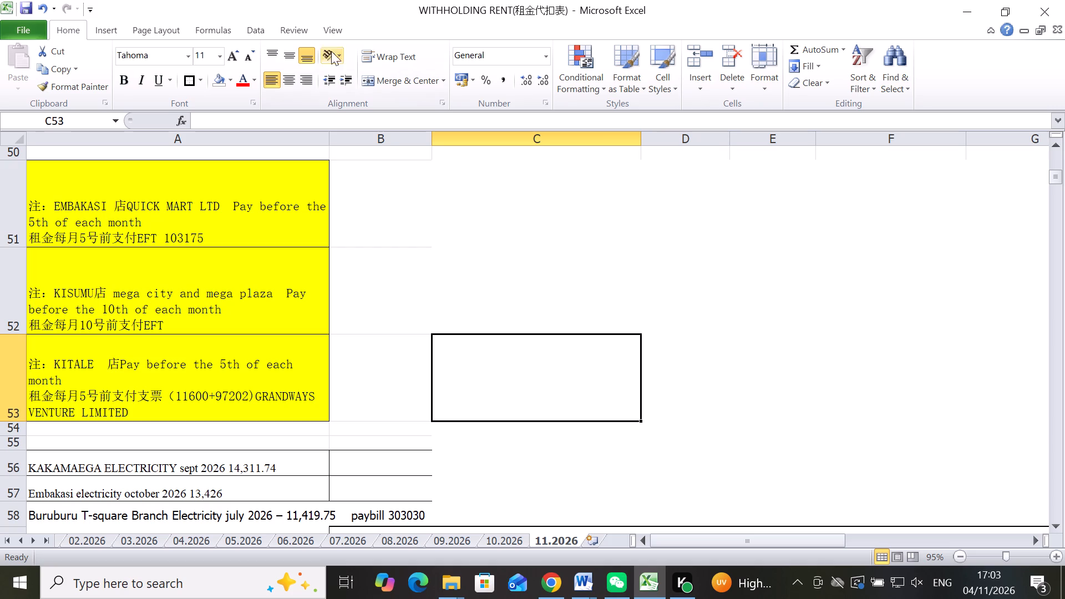
{"action": "double_click", "coordinate": [28, 6]}
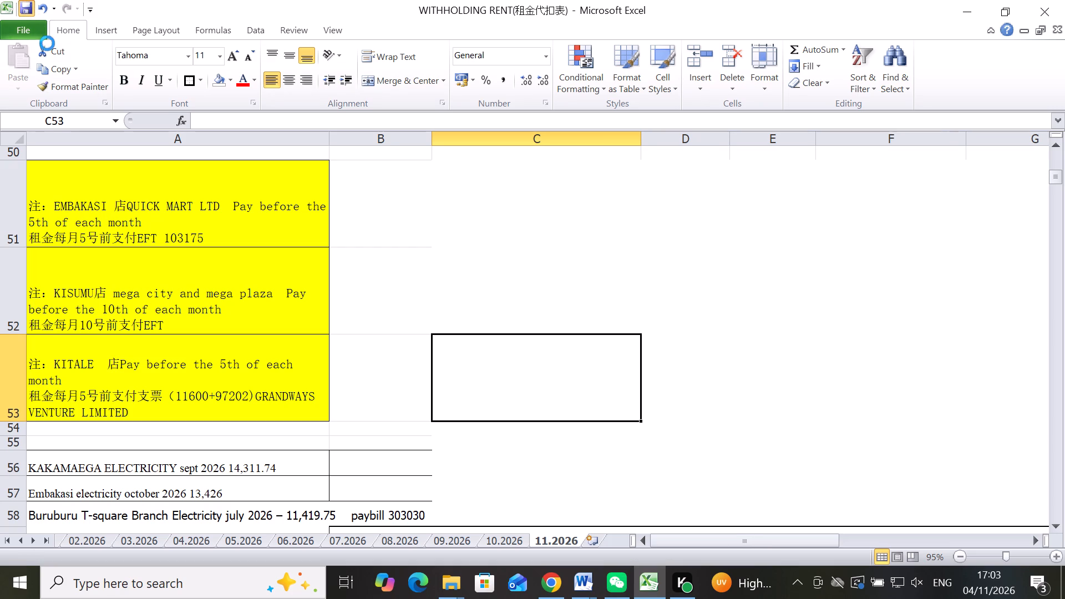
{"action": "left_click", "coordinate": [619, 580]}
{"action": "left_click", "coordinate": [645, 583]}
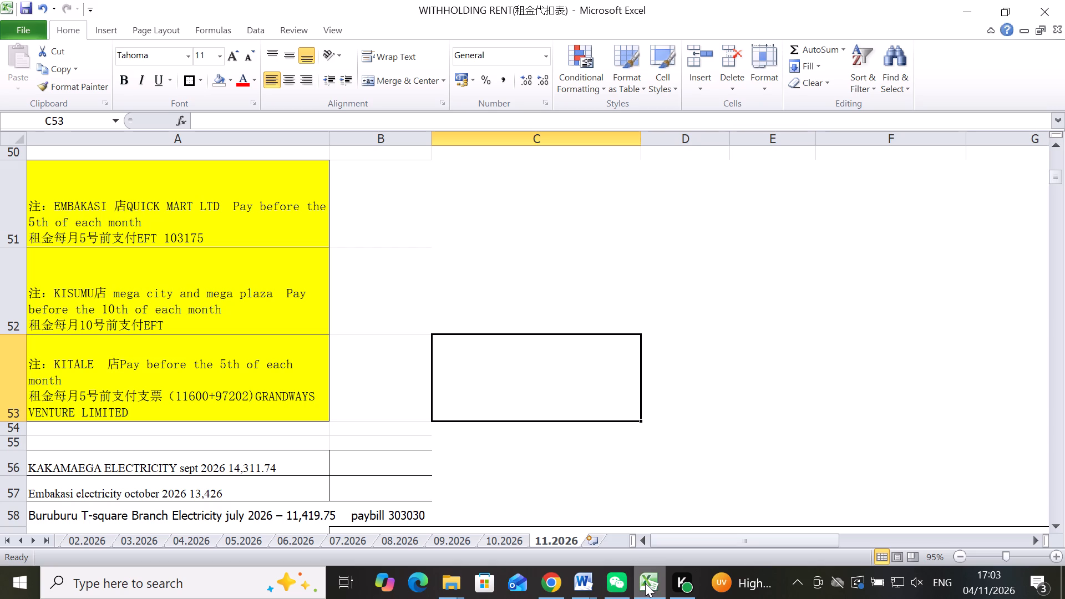
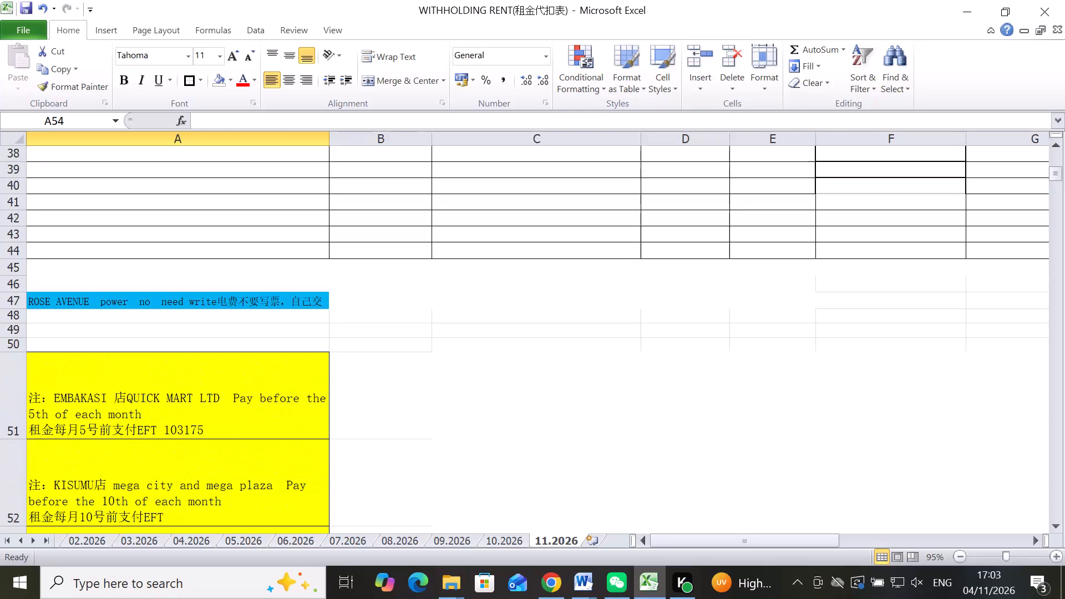
Review the Quarterly payments entries on the 11.2026 sheet and select the BURUBURU-T.SQUARE shop name in A28.
{"action": "scroll", "coordinate": [184, 314], "scroll_direction": "up", "scroll_amount": 4}
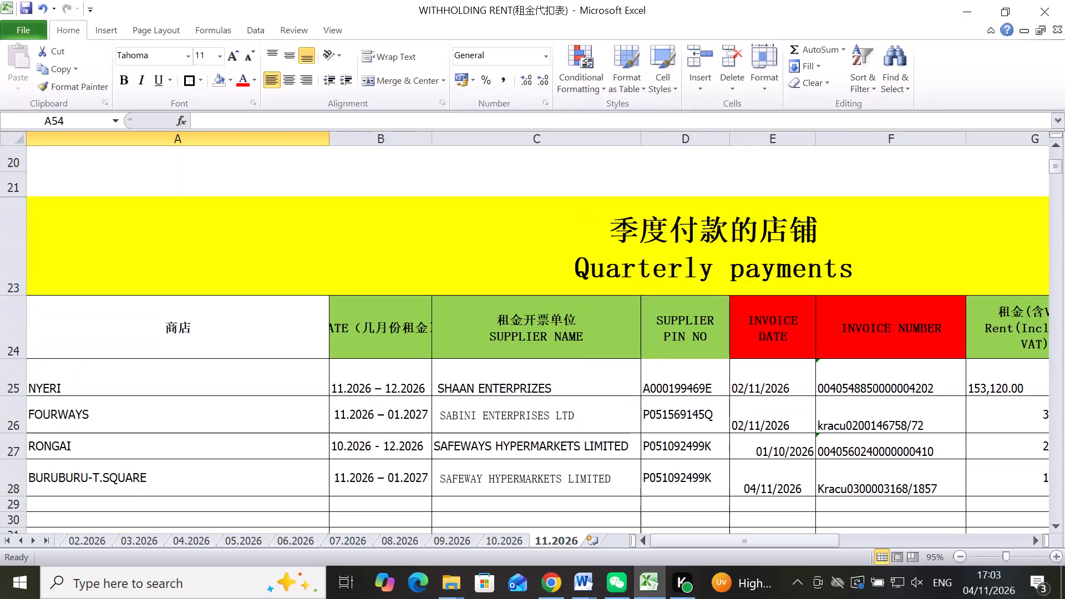
{"action": "scroll", "coordinate": [184, 314], "scroll_direction": "down", "scroll_amount": 3}
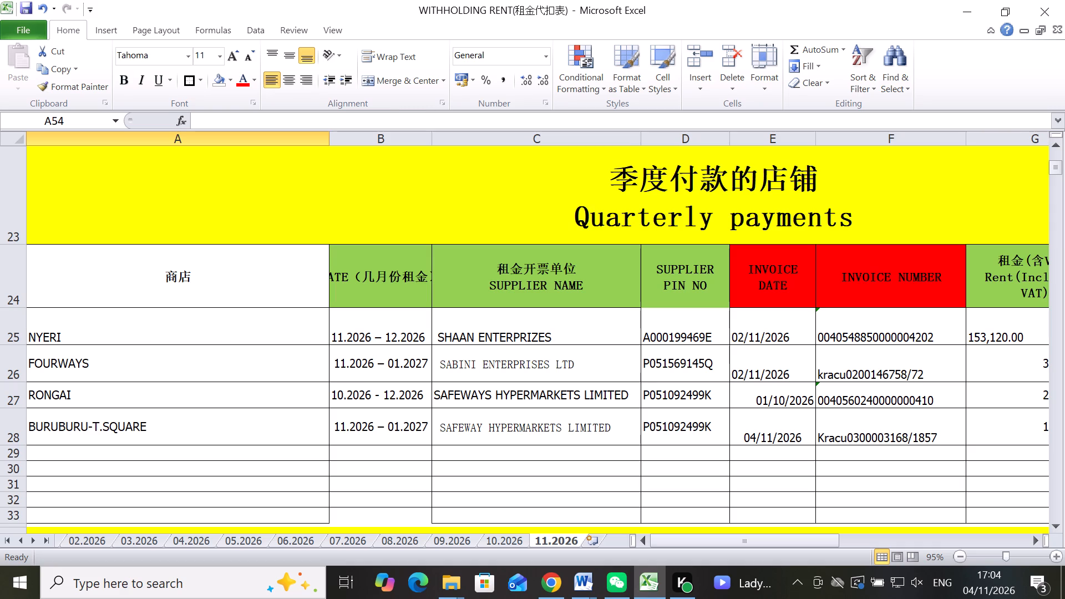
{"action": "left_click", "coordinate": [145, 410]}
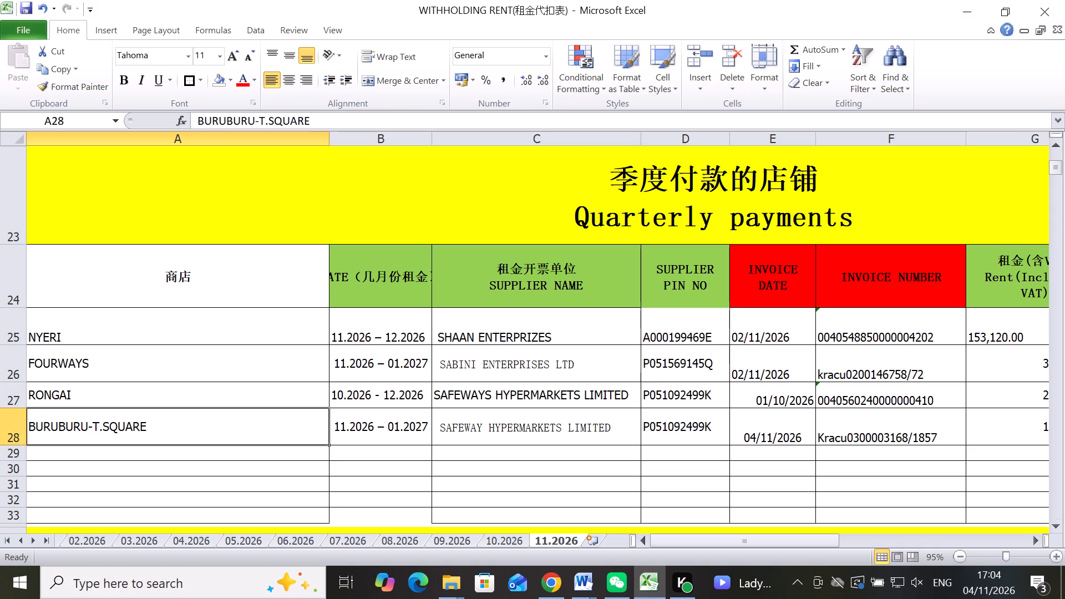
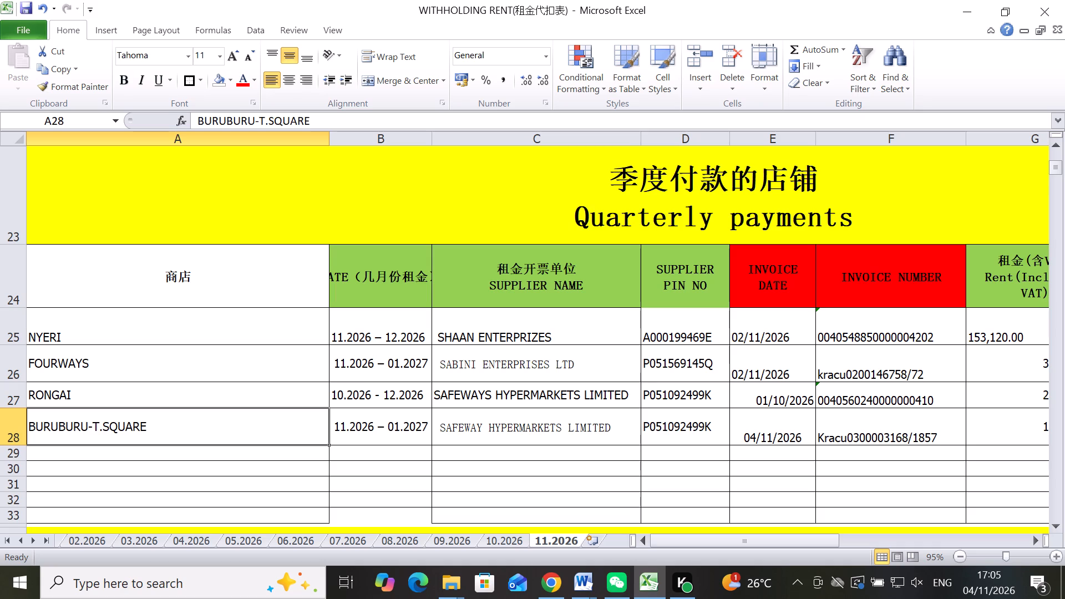
Check the withholding tax cell I28 for BURUBURU-T.SQUARE in the Quarterly payments table.
{"action": "scroll", "coordinate": [248, 436], "scroll_direction": "left", "scroll_amount": 1}
{"action": "scroll", "coordinate": [590, 487], "scroll_direction": "left", "scroll_amount": 1}
{"action": "scroll", "coordinate": [949, 468], "scroll_direction": "left", "scroll_amount": 1}
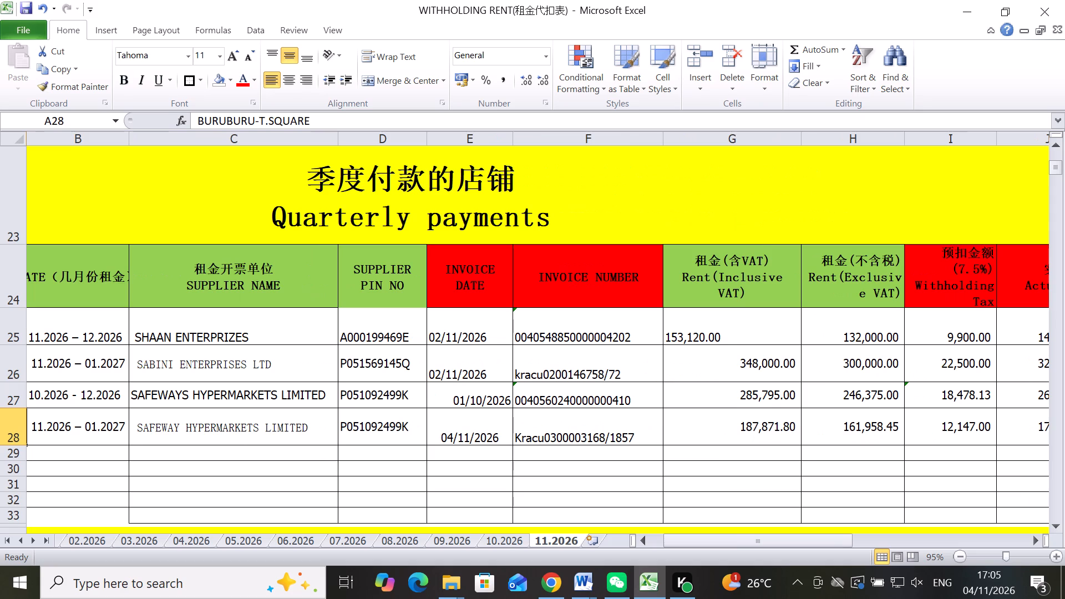
{"action": "left_click_drag", "start_coordinate": [748, 542], "coordinate": [794, 554]}
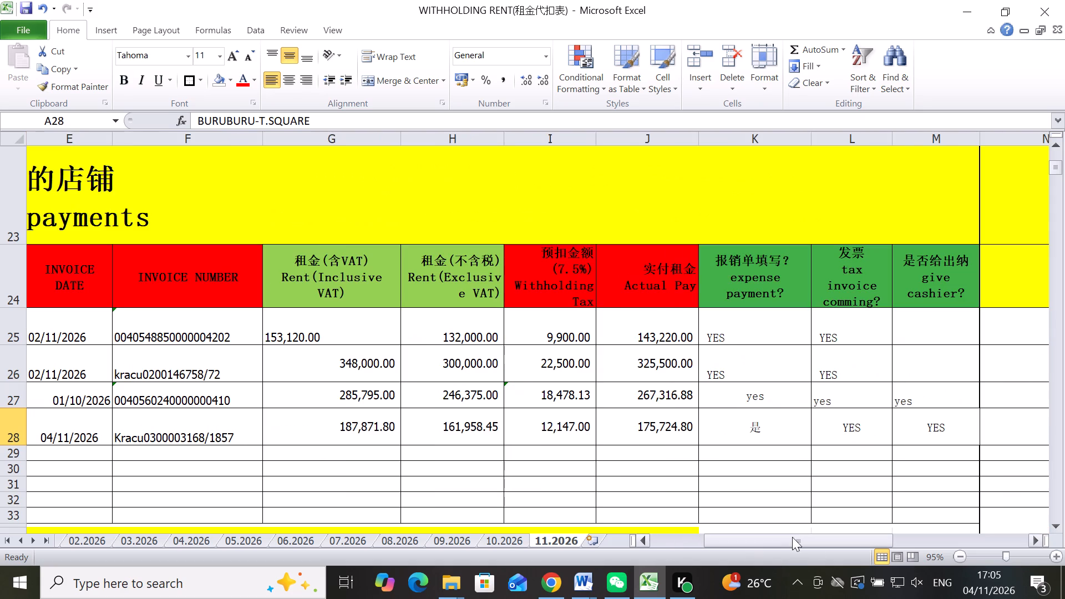
{"action": "left_click", "coordinate": [563, 424]}
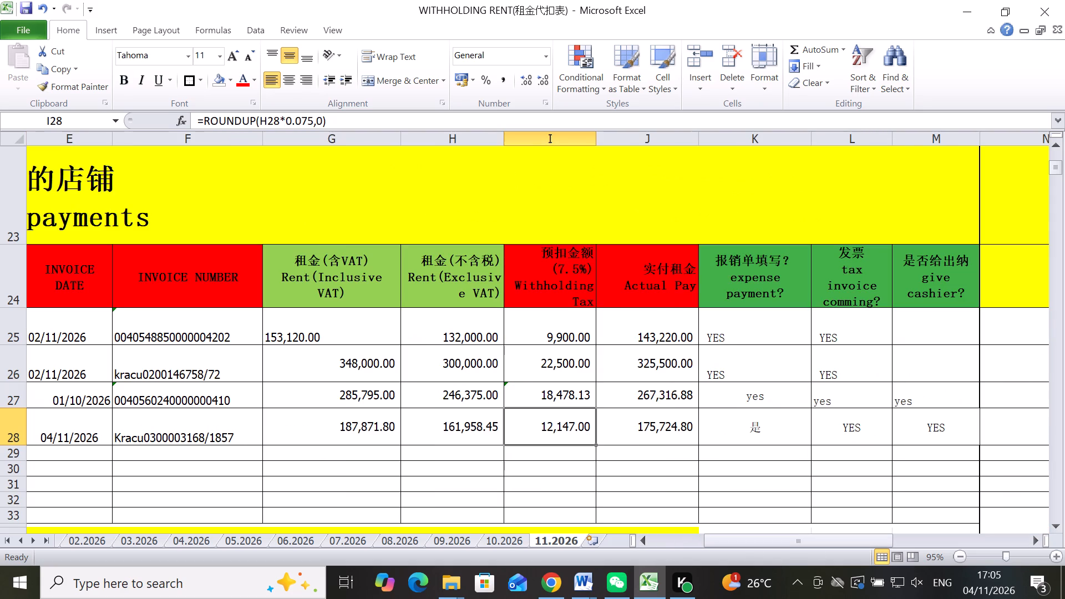
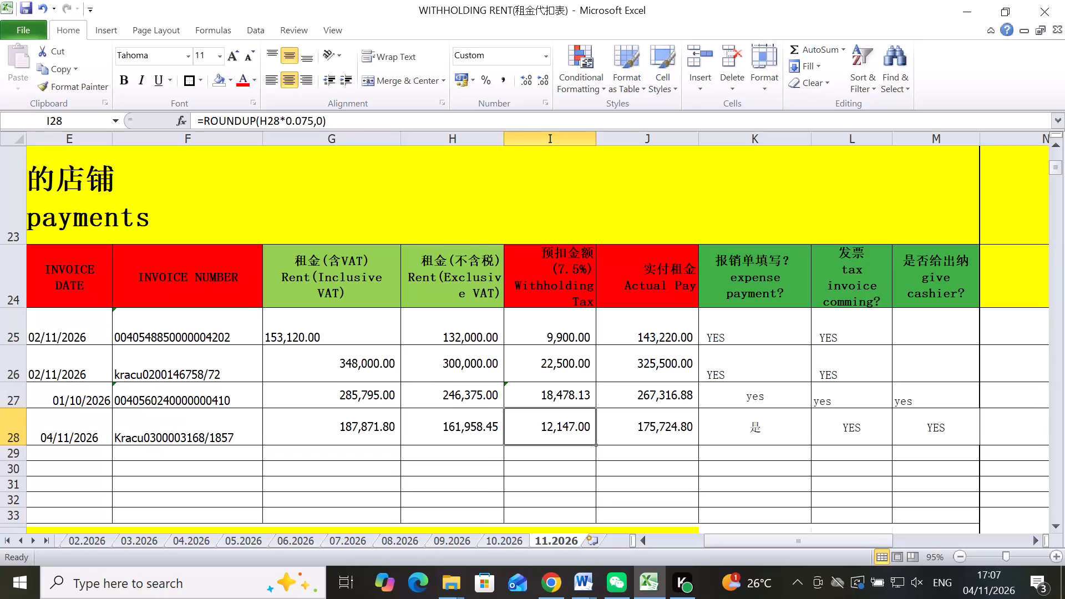
In cell K30 below the Quarterly payments entries, add 11419.75 to the BURUBURU-T.SQUARE actual pay with the formula =J28+11419.75.
{"action": "left_click", "coordinate": [657, 419]}
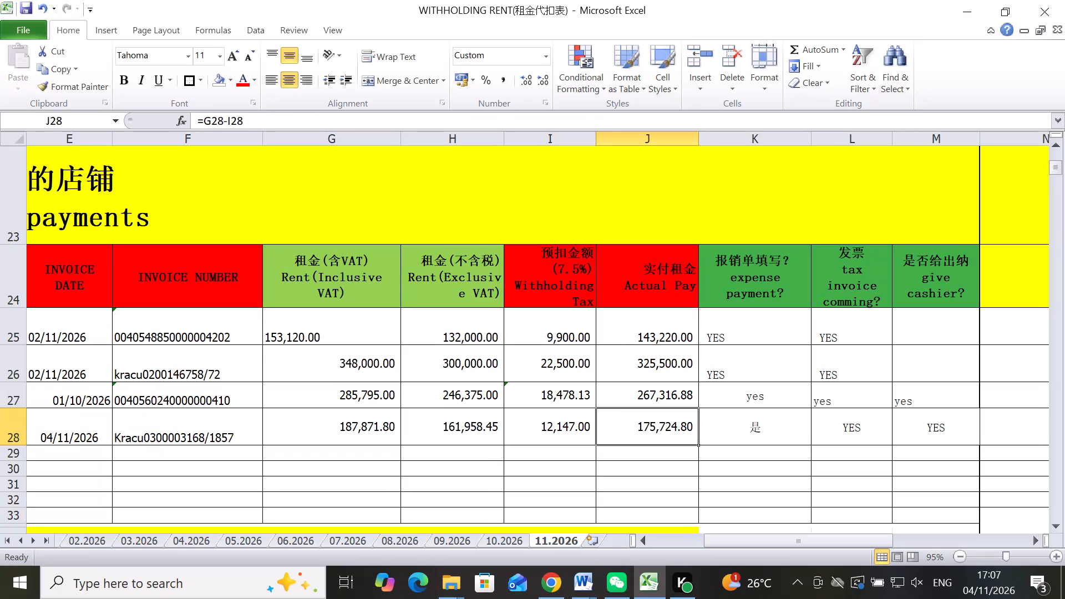
{"action": "left_click", "coordinate": [763, 465]}
{"action": "key", "text": "equal"}
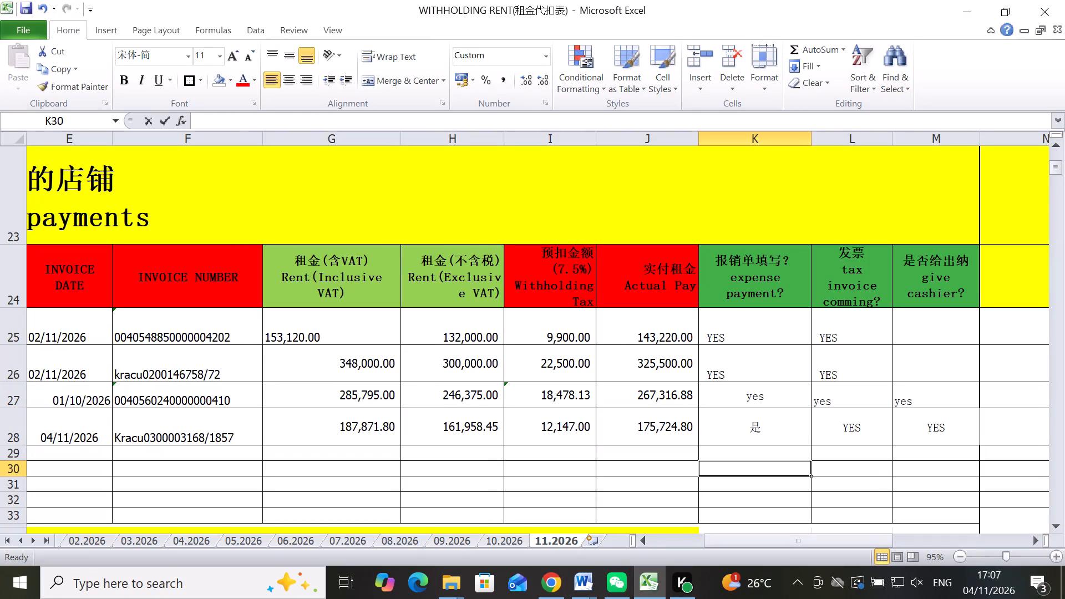
{"action": "left_click", "coordinate": [664, 415]}
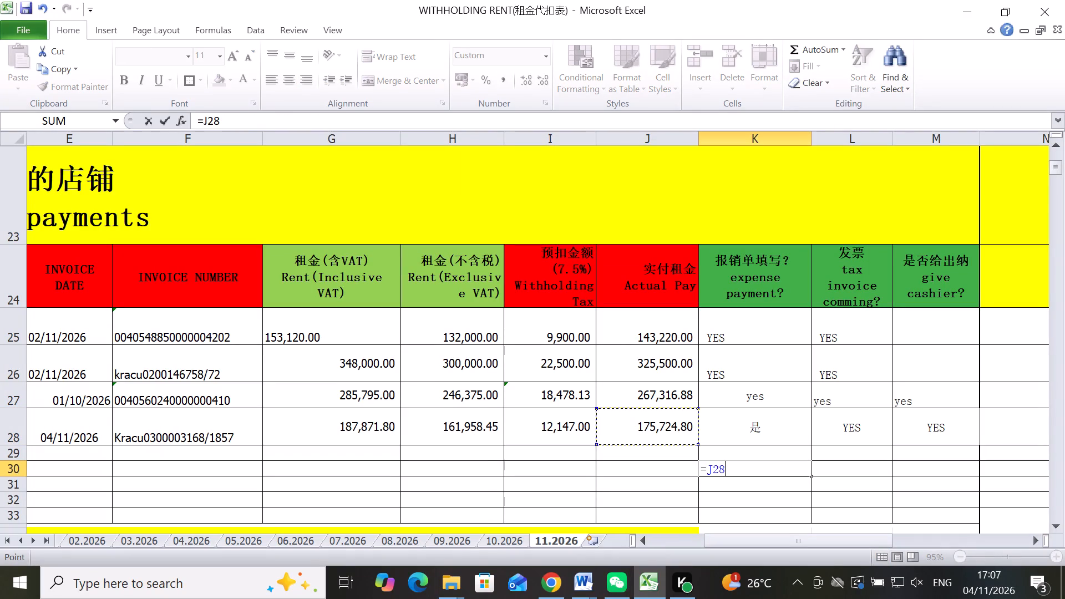
{"action": "key", "text": "shift+plus"}
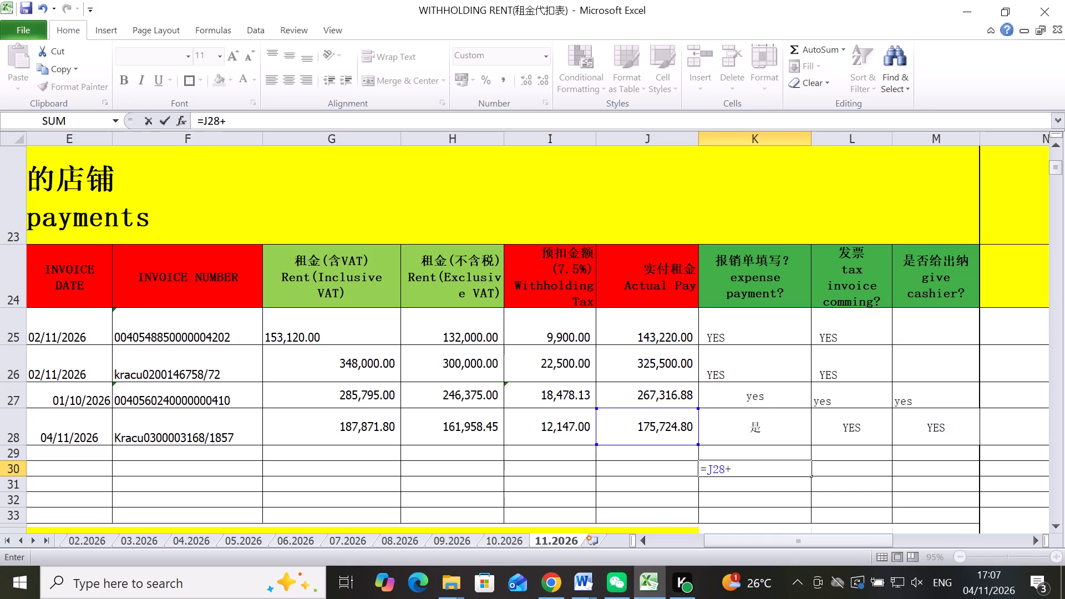
{"action": "type", "text": "11"}
{"action": "type", "text": "419"}
{"action": "type", "text": ".75"}
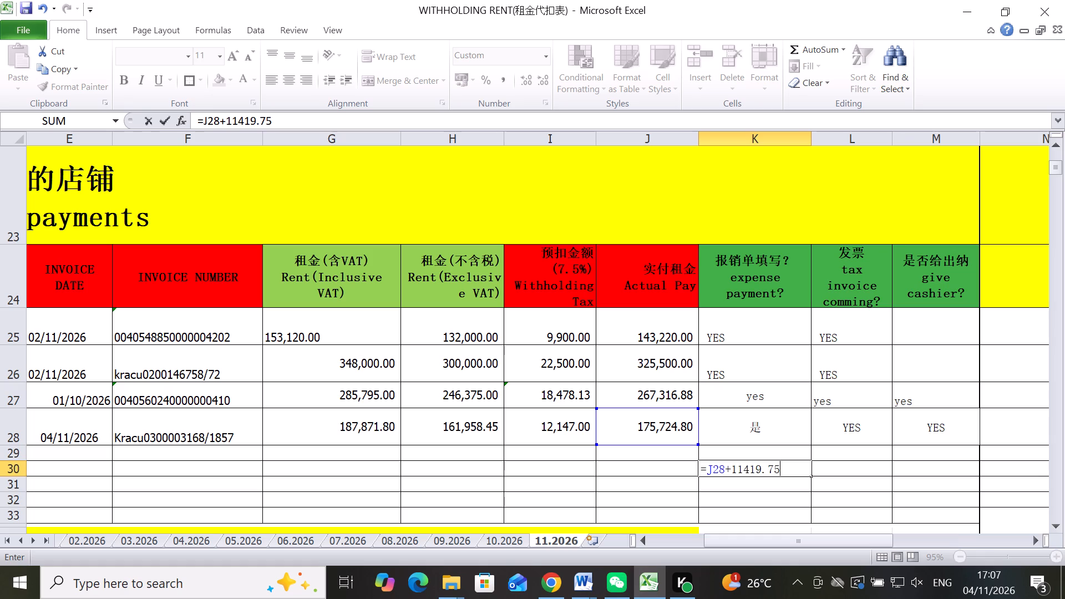
{"action": "key", "text": "Return"}
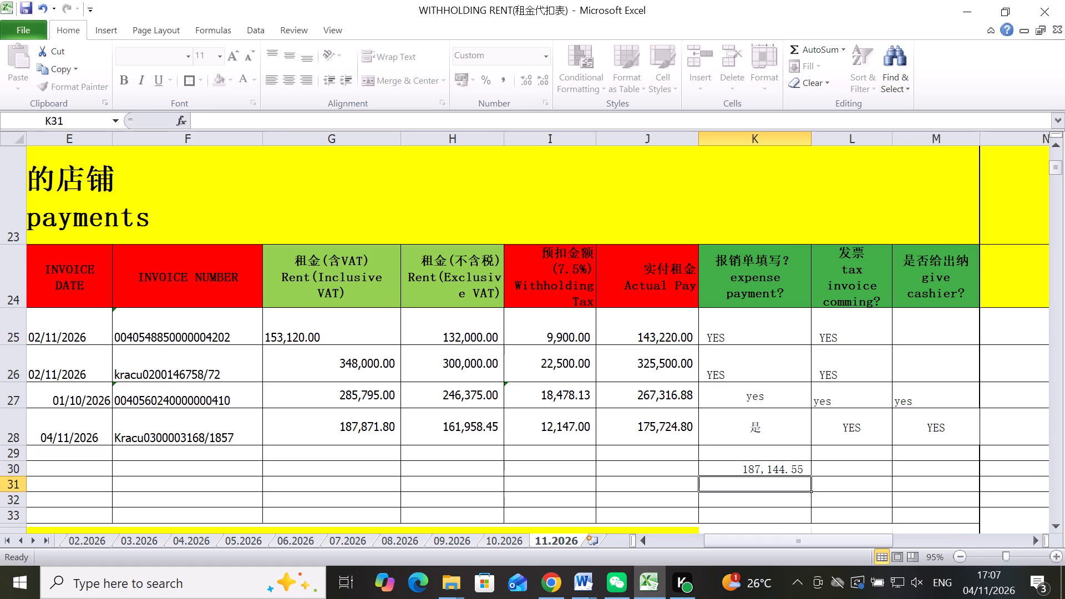
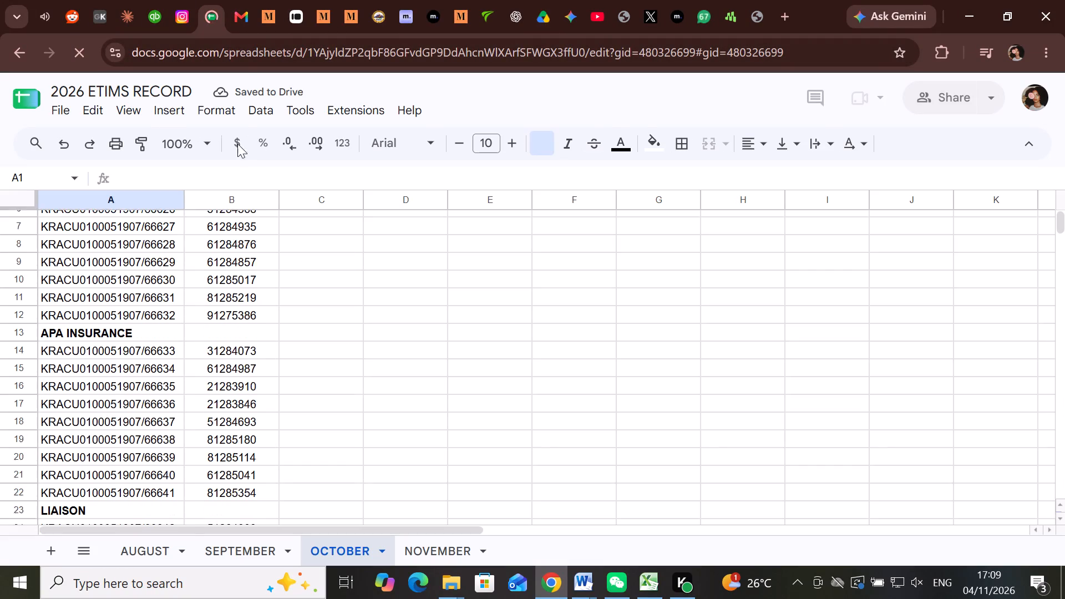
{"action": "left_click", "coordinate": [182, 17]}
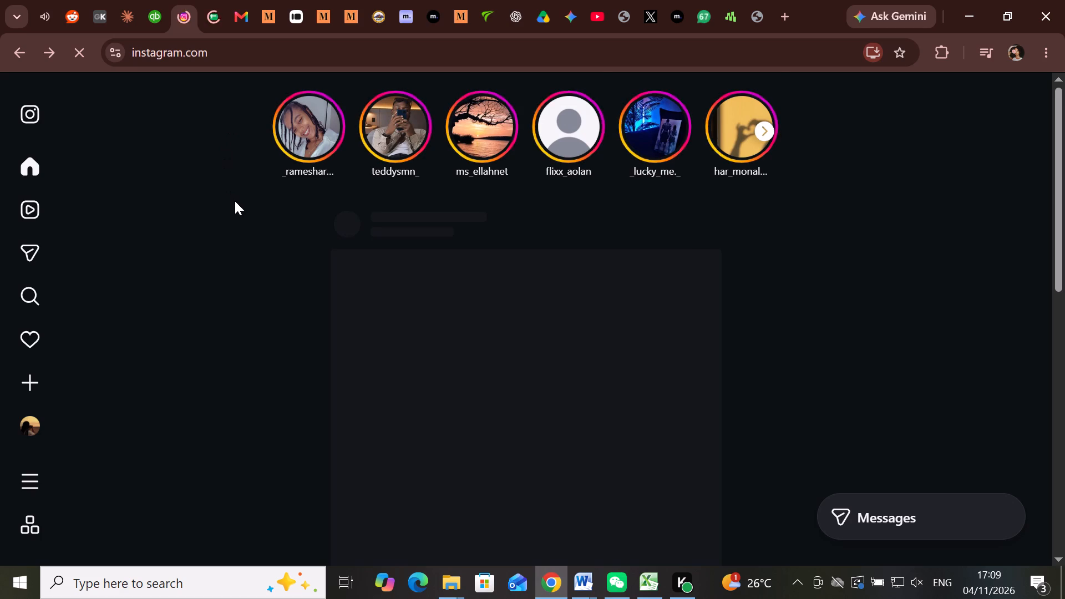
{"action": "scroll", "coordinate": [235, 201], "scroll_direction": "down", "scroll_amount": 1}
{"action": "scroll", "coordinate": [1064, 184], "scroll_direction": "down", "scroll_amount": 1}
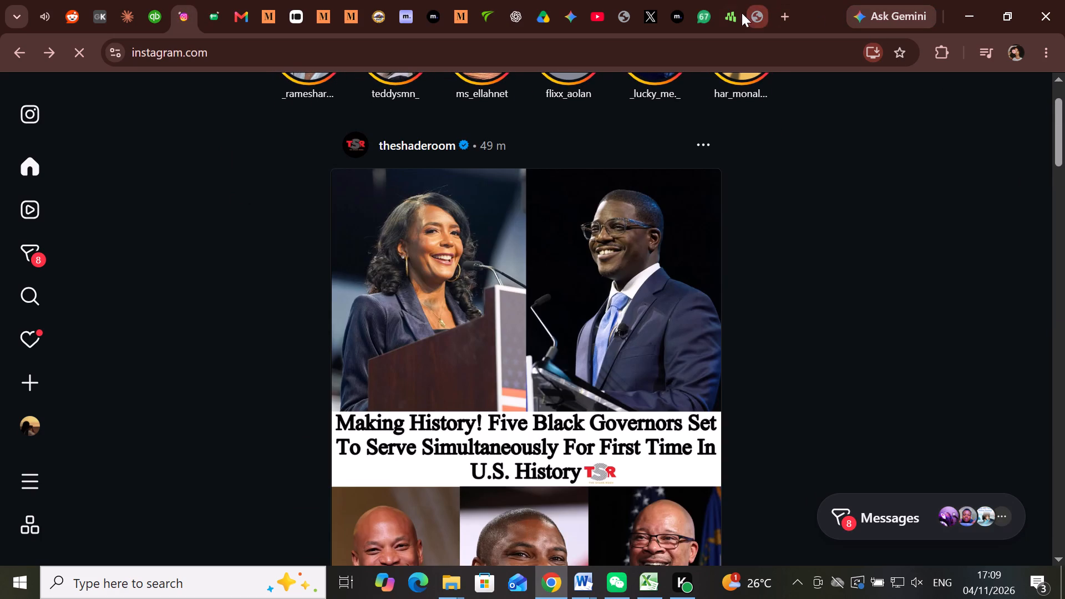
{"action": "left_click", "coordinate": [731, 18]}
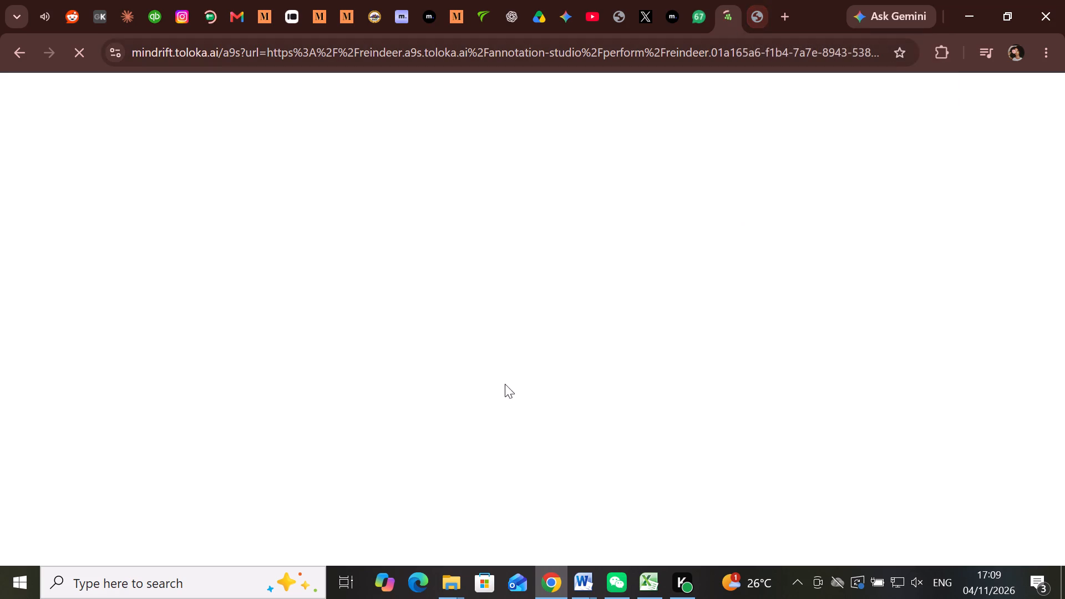
Switch to Microsoft Word and bring up the open 2026 CV document.
{"action": "left_click", "coordinate": [586, 582]}
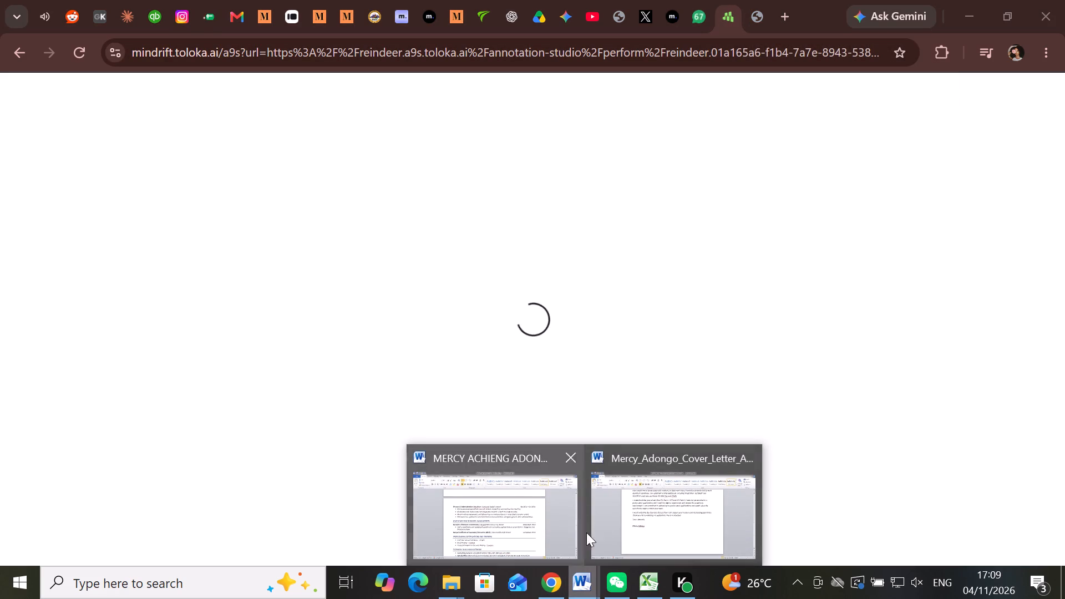
{"action": "left_click", "coordinate": [498, 520]}
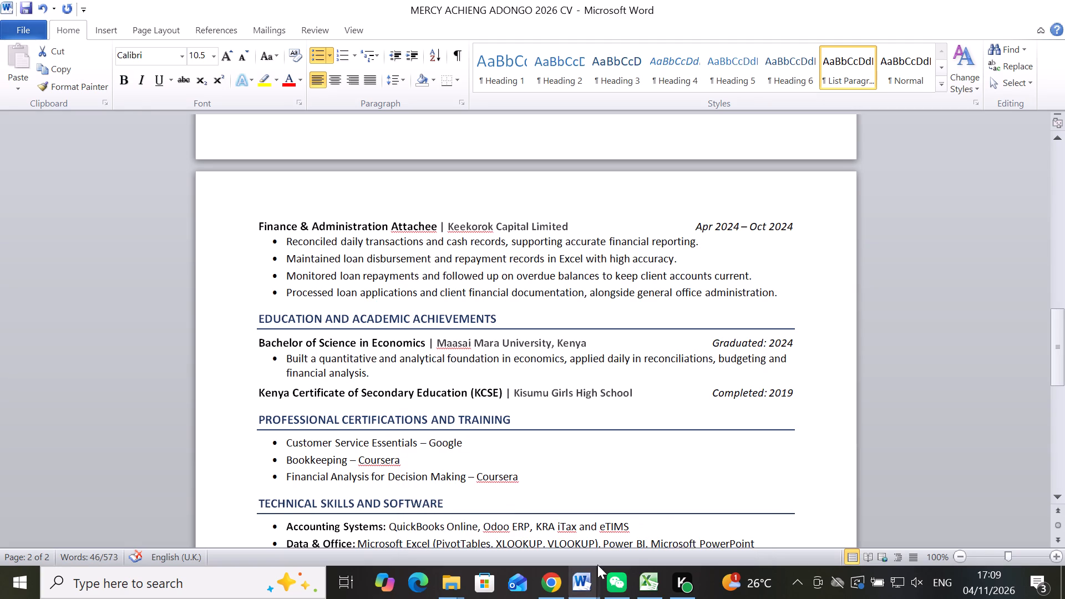
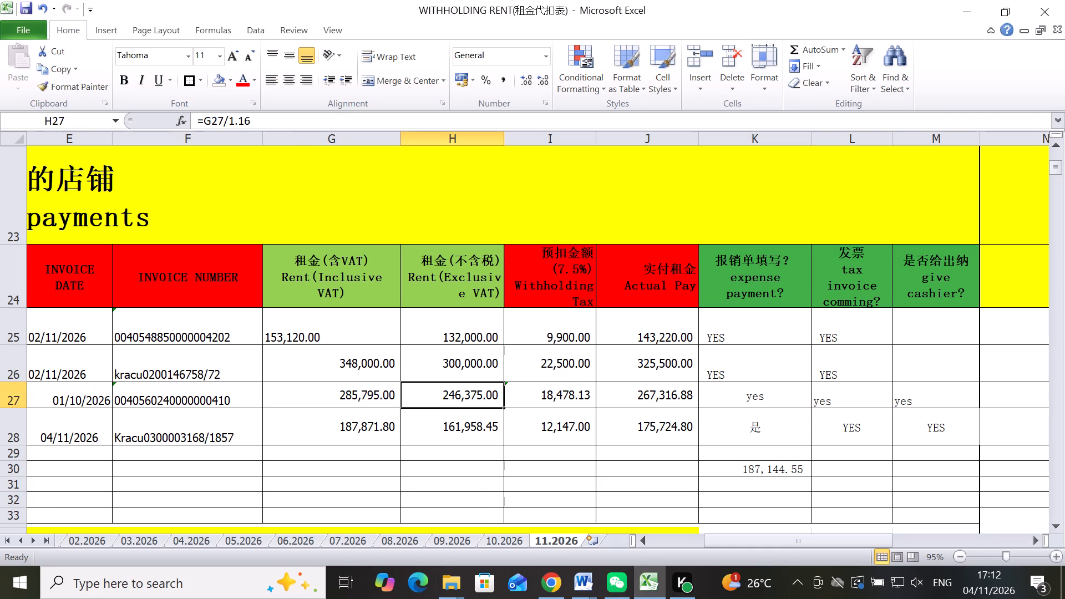
Check the Quarterly payments entries on the 11.2026 sheet, from the rent amounts back to the shop and supplier columns.
{"action": "left_click", "coordinate": [441, 453]}
{"action": "left_click", "coordinate": [604, 402]}
{"action": "left_click", "coordinate": [384, 377]}
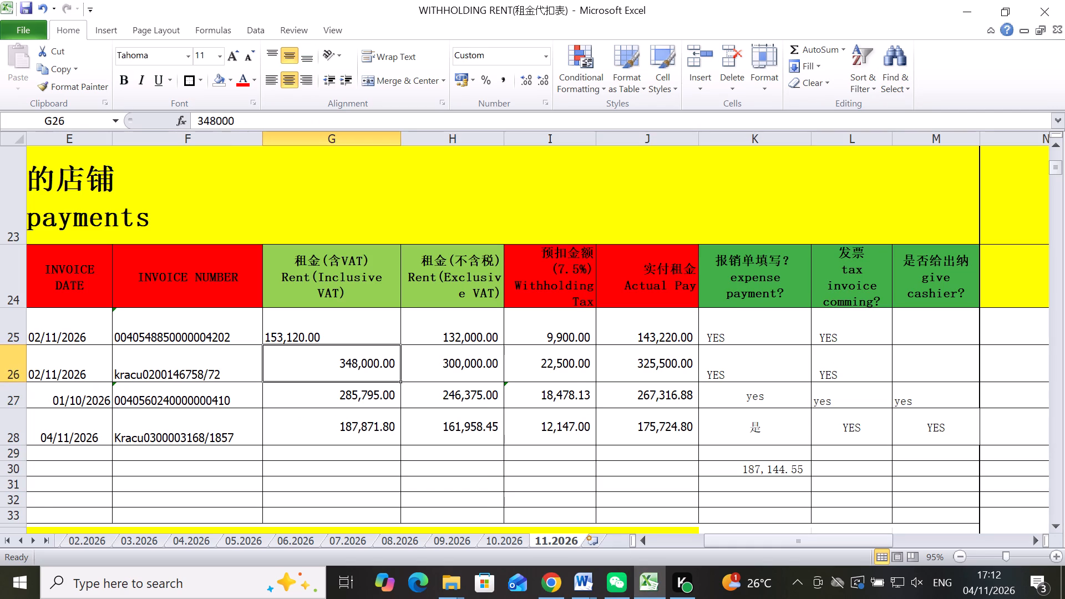
{"action": "left_click", "coordinate": [279, 412]}
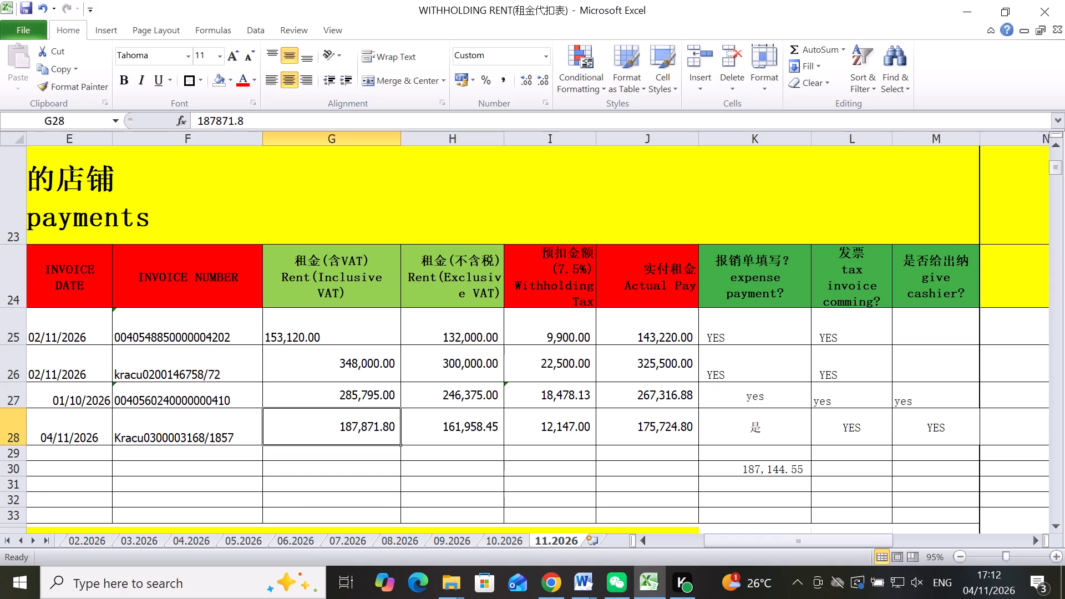
{"action": "left_click_drag", "start_coordinate": [820, 536], "coordinate": [819, 536]}
{"action": "left_click_drag", "start_coordinate": [819, 536], "coordinate": [697, 542]}
{"action": "left_click_drag", "start_coordinate": [797, 540], "coordinate": [646, 557]}
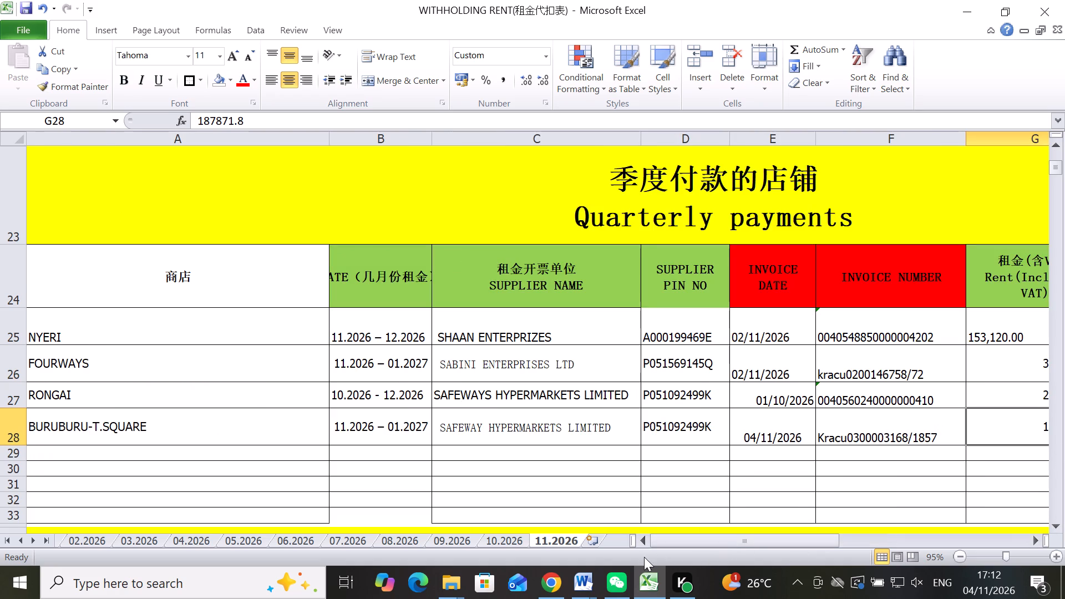
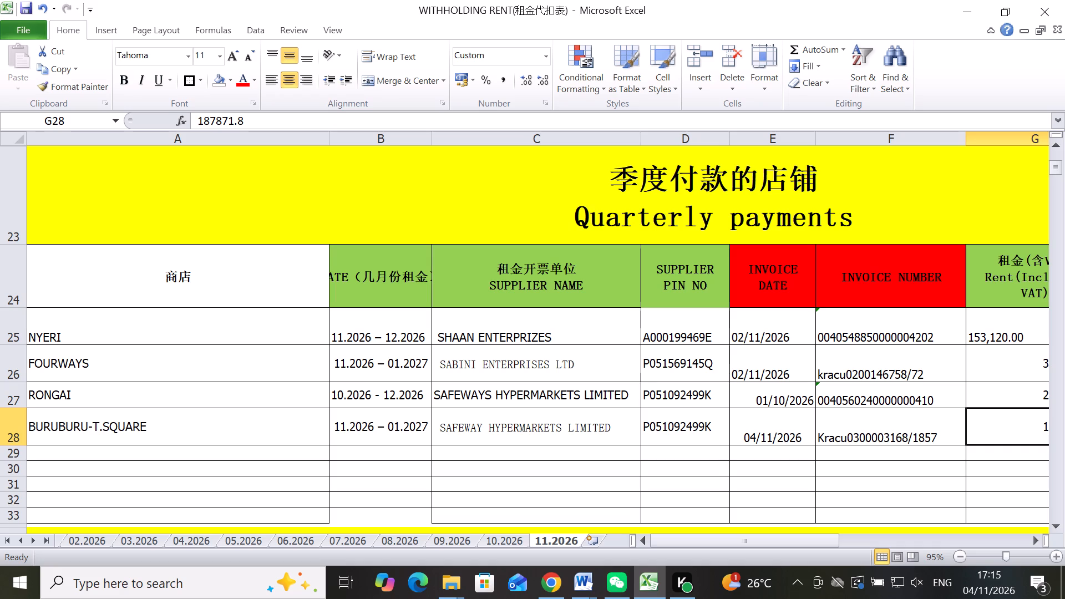
Review the Quarterly payments rows on the 11.2026 sheet, from the supplier and invoice details across to the rent, withholding tax and actual pay columns.
{"action": "middle_click_drag", "start_coordinate": [1022, 446], "coordinate": [1043, 463]}
{"action": "middle_click", "coordinate": [1047, 469]}
{"action": "scroll", "coordinate": [1047, 469], "scroll_direction": "down", "scroll_amount": 1}
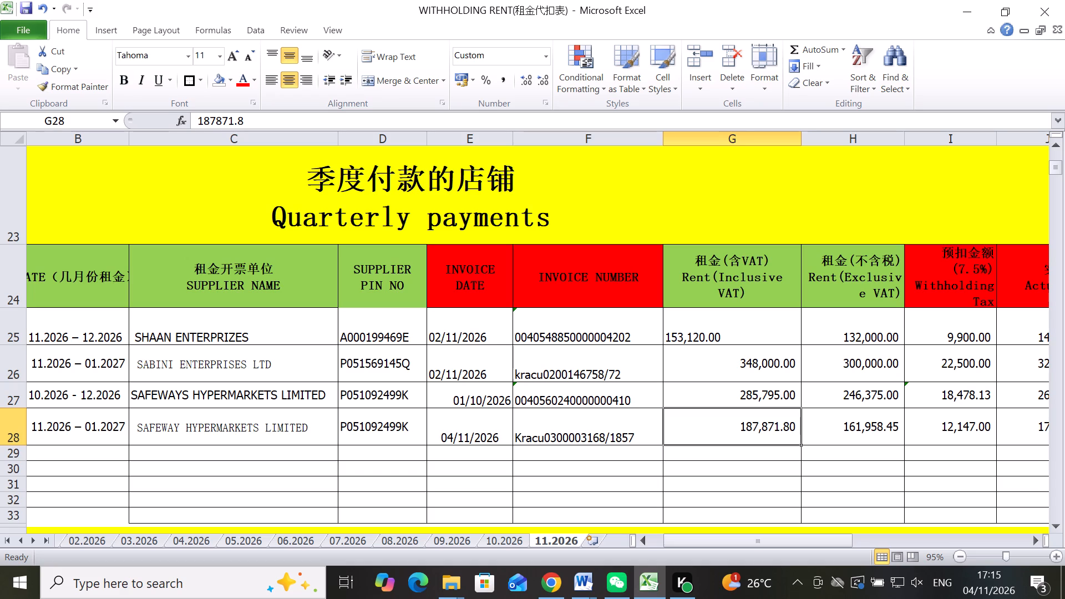
{"action": "scroll", "coordinate": [1047, 469], "scroll_direction": "up", "scroll_amount": 1}
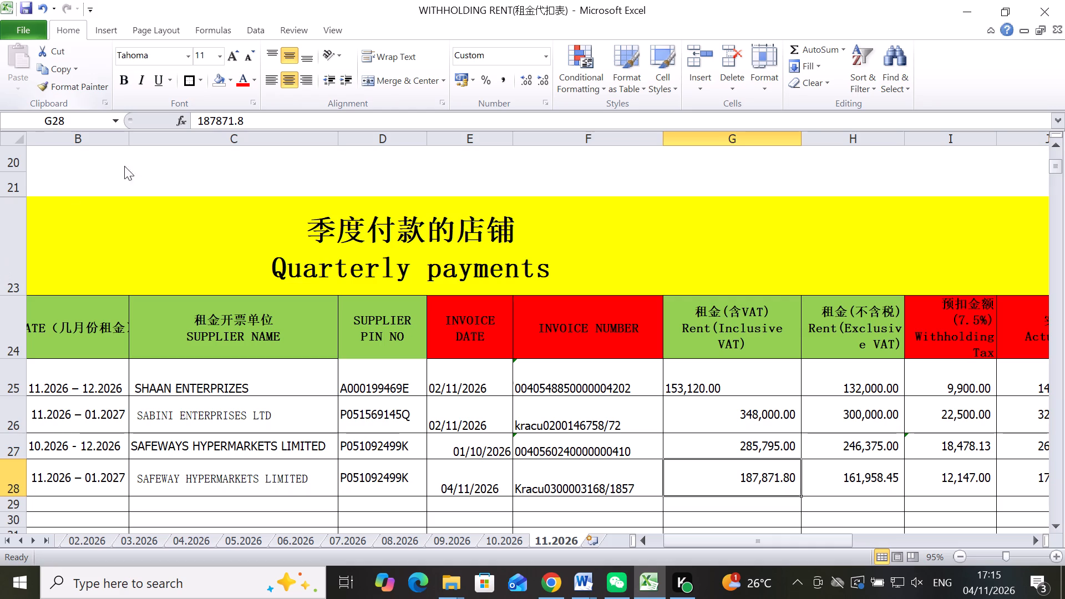
{"action": "left_click_drag", "start_coordinate": [767, 542], "coordinate": [800, 547]}
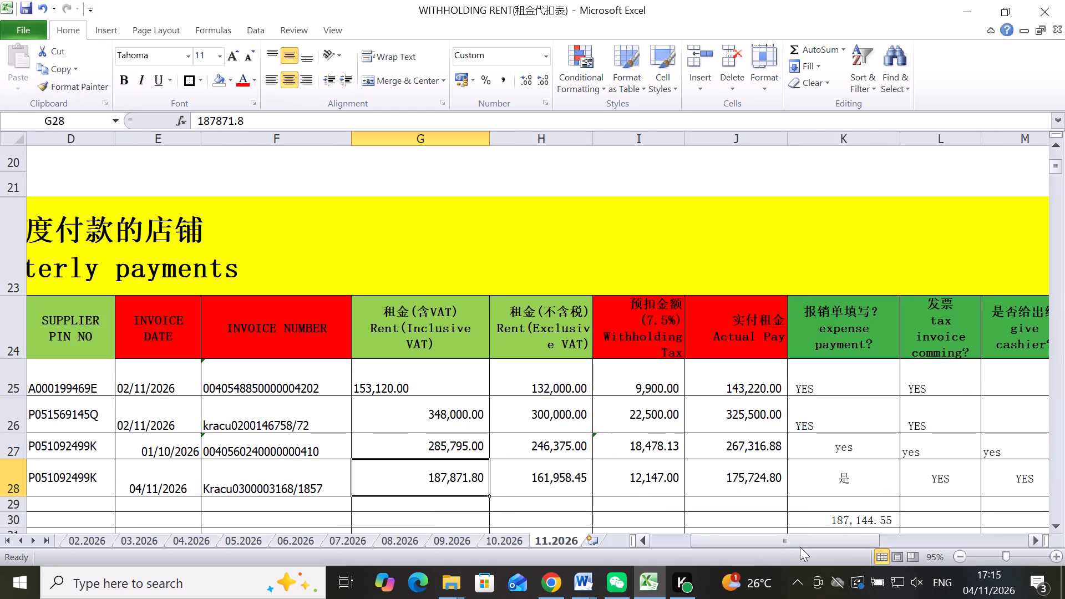
Check the row 28 formulas for actual pay, withholding tax and VAT-exclusive rent in the Quarterly payments table.
{"action": "left_click", "coordinate": [743, 476]}
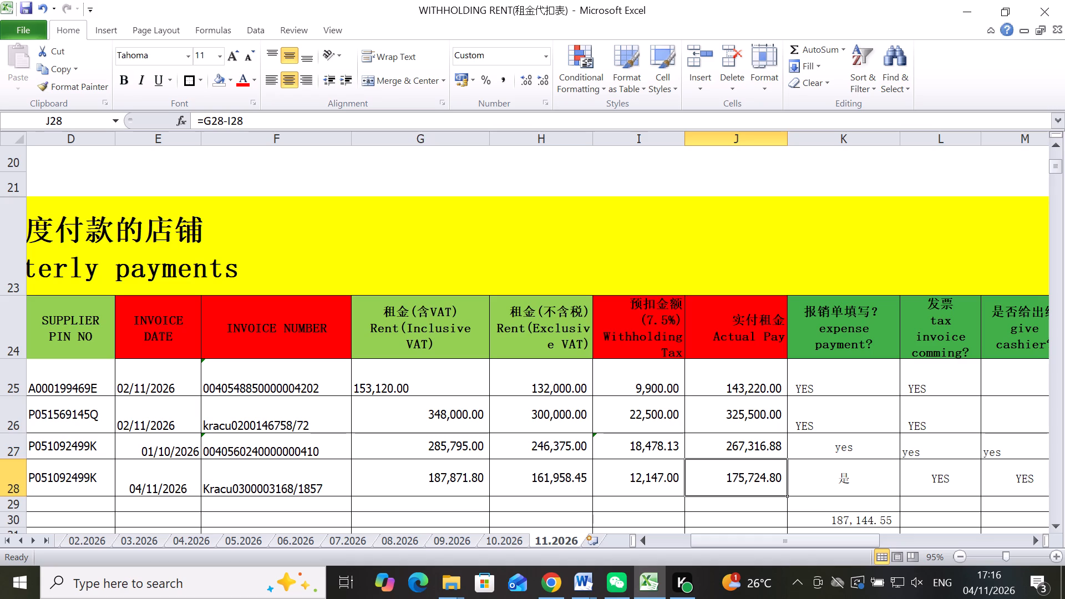
{"action": "left_click", "coordinate": [651, 471]}
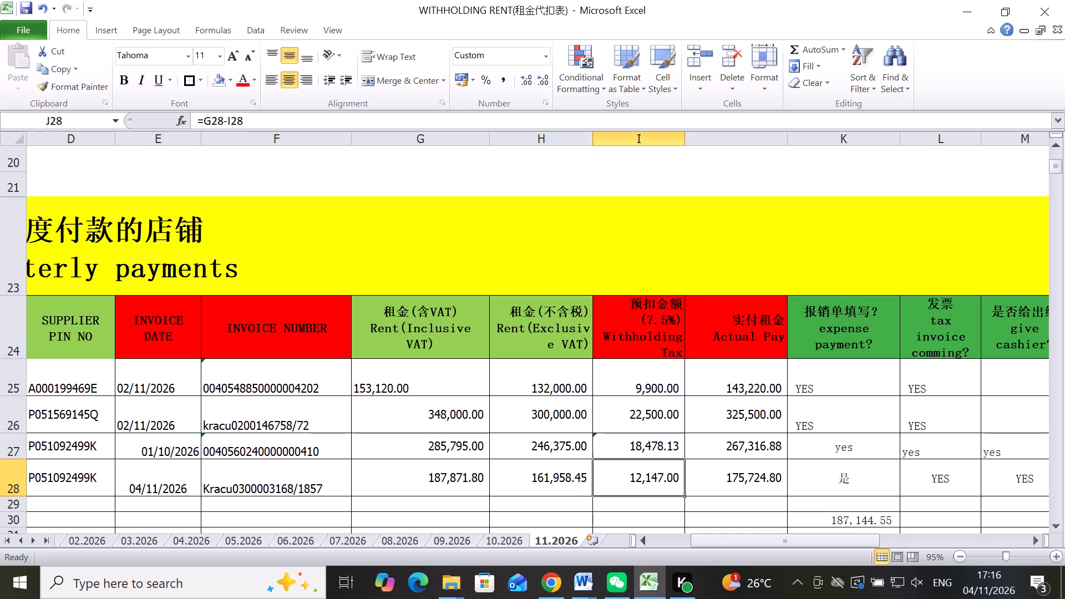
{"action": "left_click", "coordinate": [524, 478]}
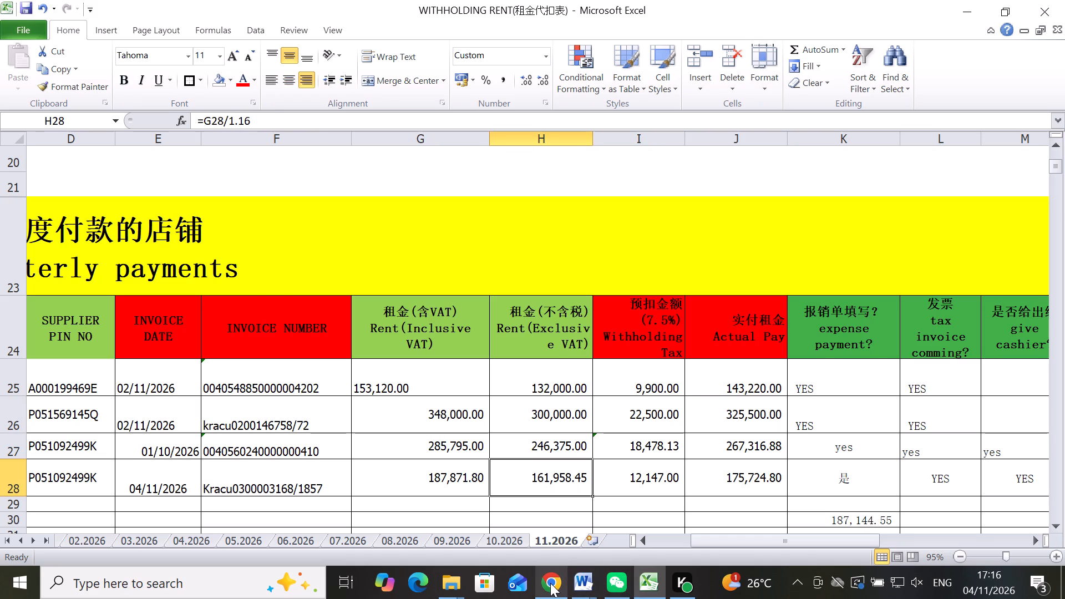
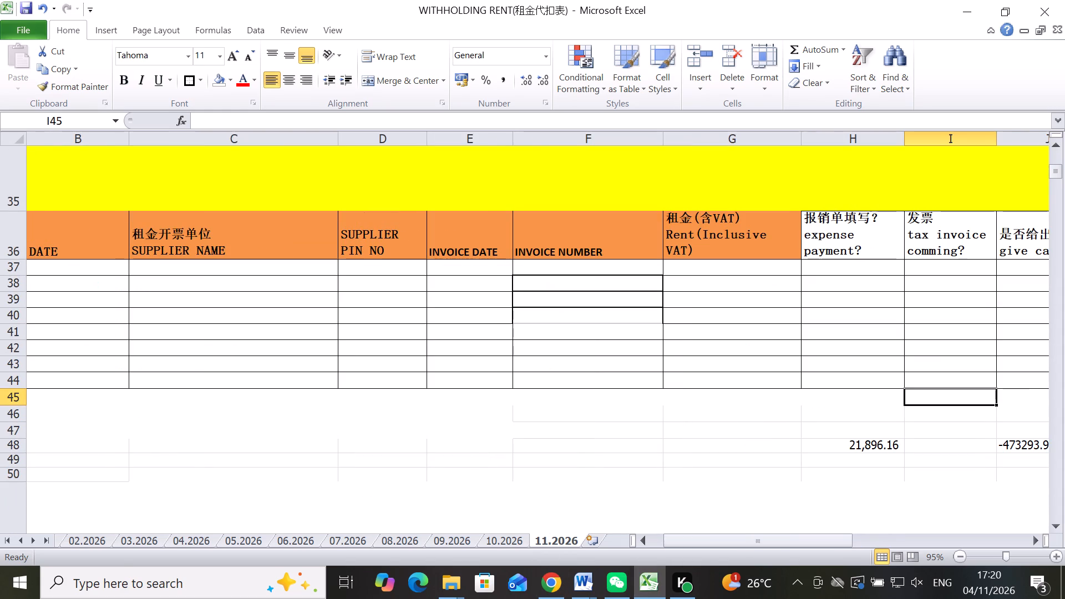
Look over the 11.2026 sheet from the No rent WTH 7.5% table back to the first MONTHLY RENT PAYMENT rows.
{"action": "scroll", "coordinate": [227, 207], "scroll_direction": "right", "scroll_amount": 4}
{"action": "scroll", "coordinate": [227, 207], "scroll_direction": "up", "scroll_amount": 9}
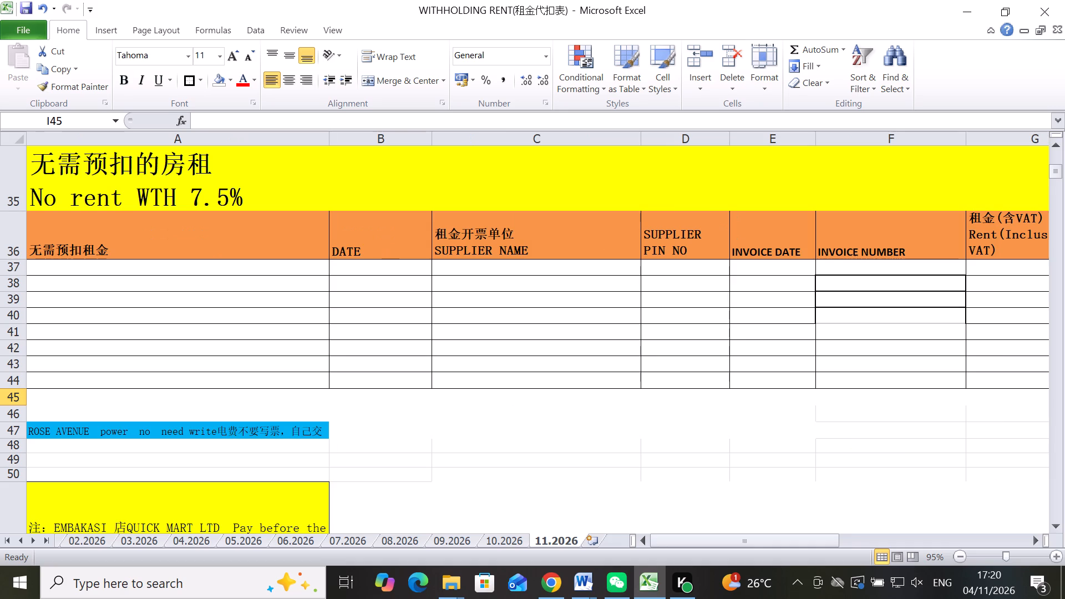
{"action": "scroll", "coordinate": [227, 207], "scroll_direction": "up", "scroll_amount": 14}
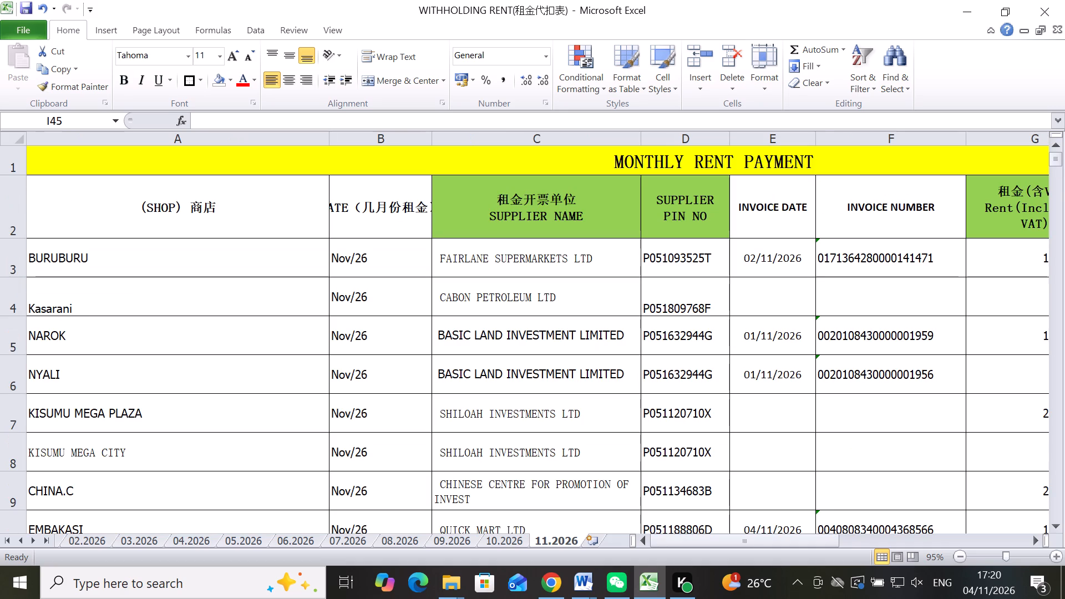
{"action": "scroll", "coordinate": [227, 207], "scroll_direction": "up", "scroll_amount": 1}
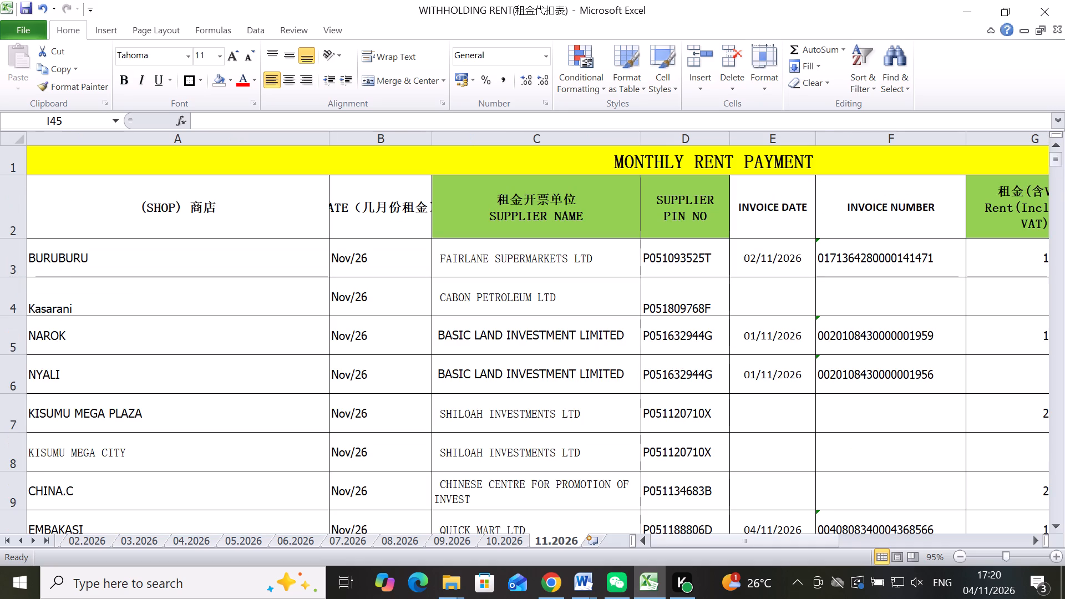
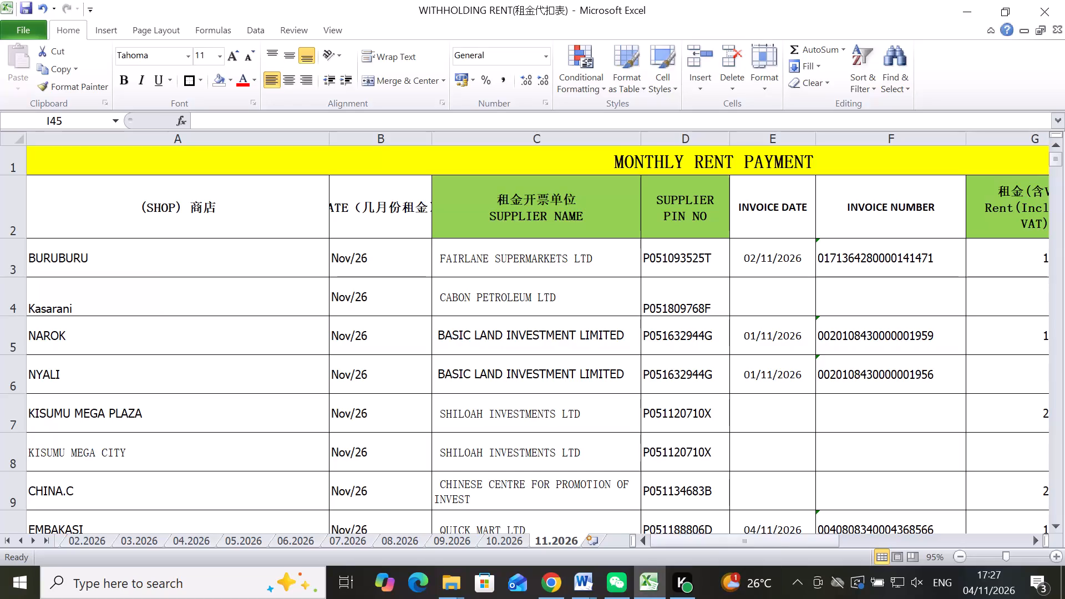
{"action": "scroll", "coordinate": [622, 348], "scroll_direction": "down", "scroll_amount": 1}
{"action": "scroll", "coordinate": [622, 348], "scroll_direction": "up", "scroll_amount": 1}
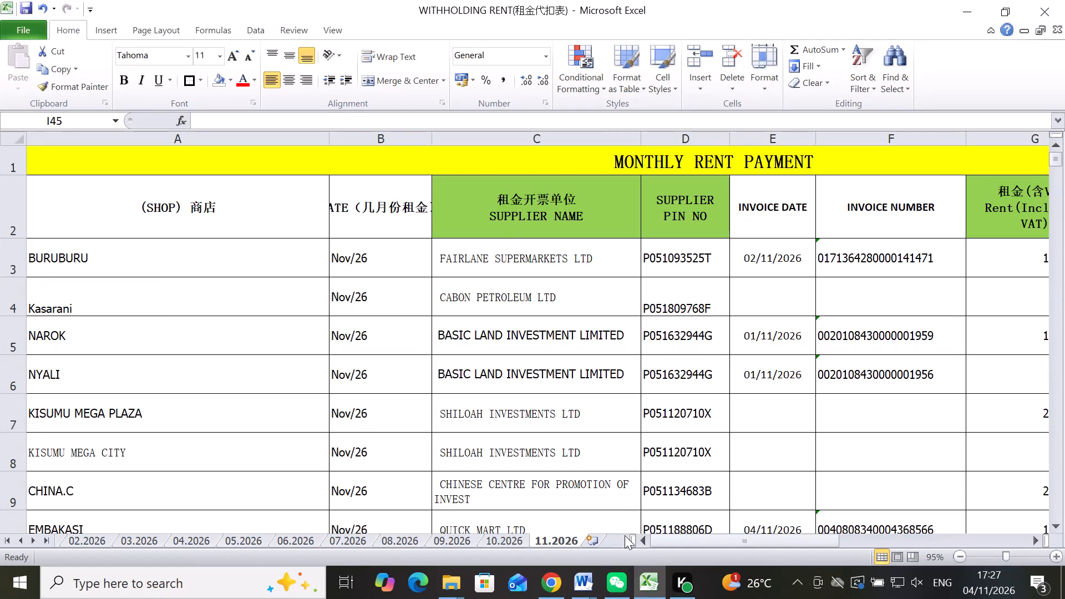